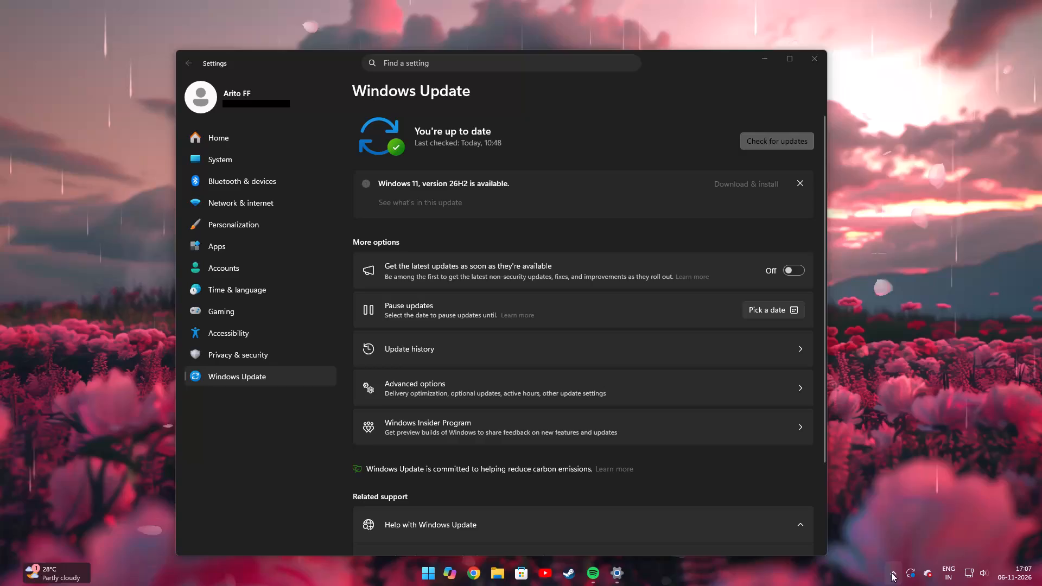
Minimize the Settings window and launch CapCut through a system search.
left_click(927, 324)
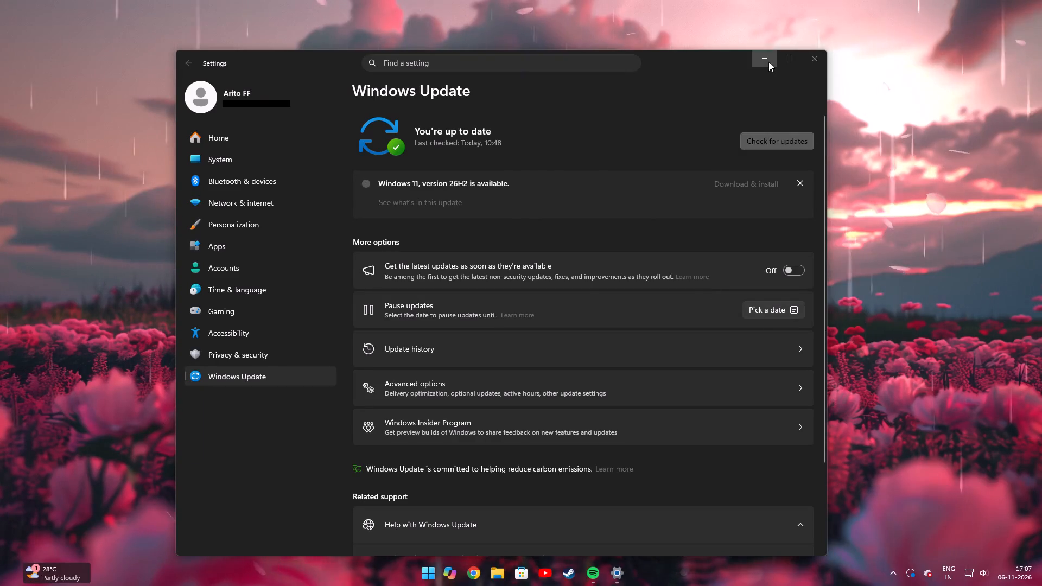
left_click(766, 62)
left_click(429, 571)
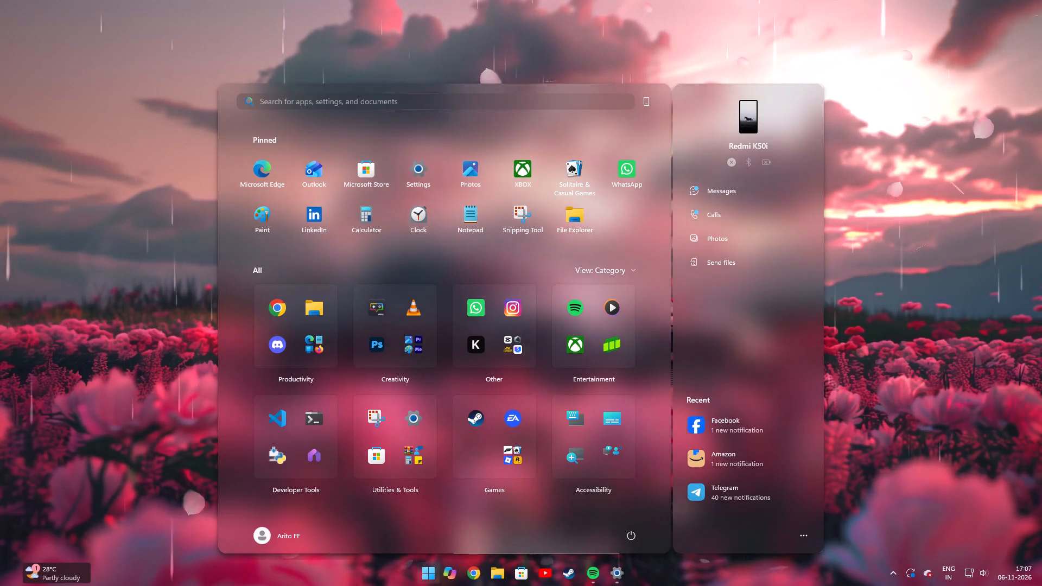
left_click(416, 101)
left_click(383, 142)
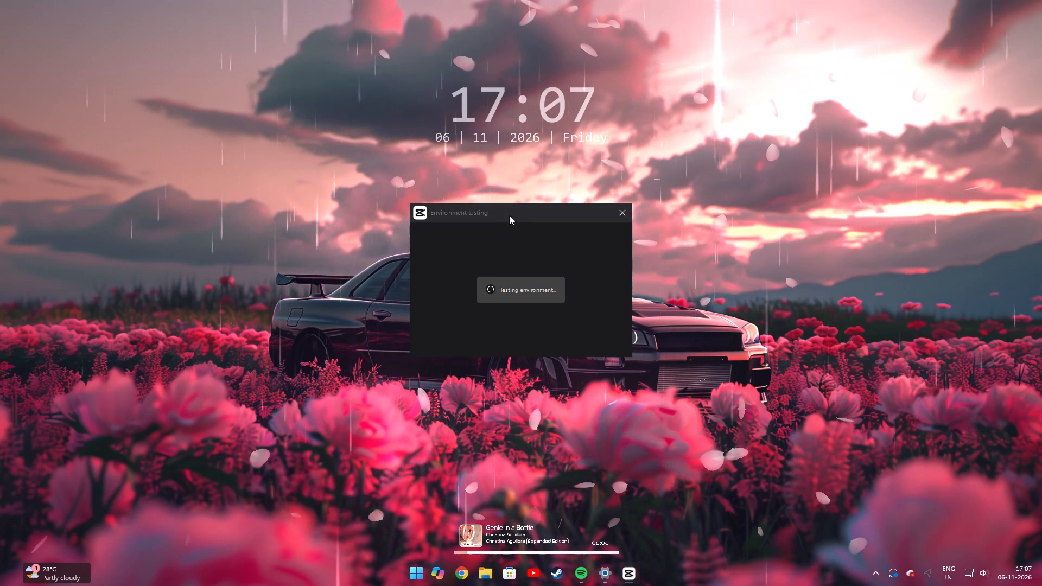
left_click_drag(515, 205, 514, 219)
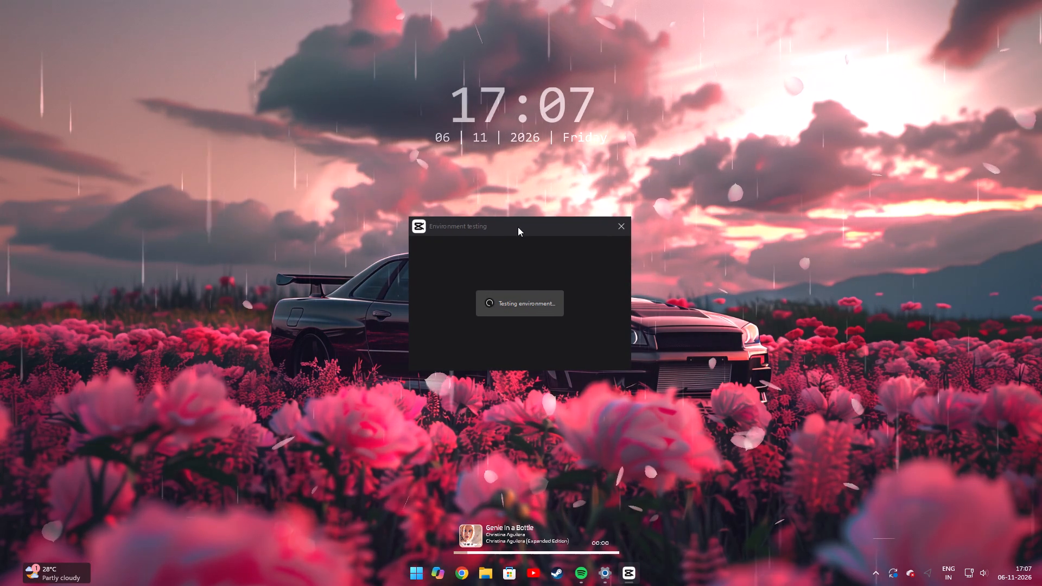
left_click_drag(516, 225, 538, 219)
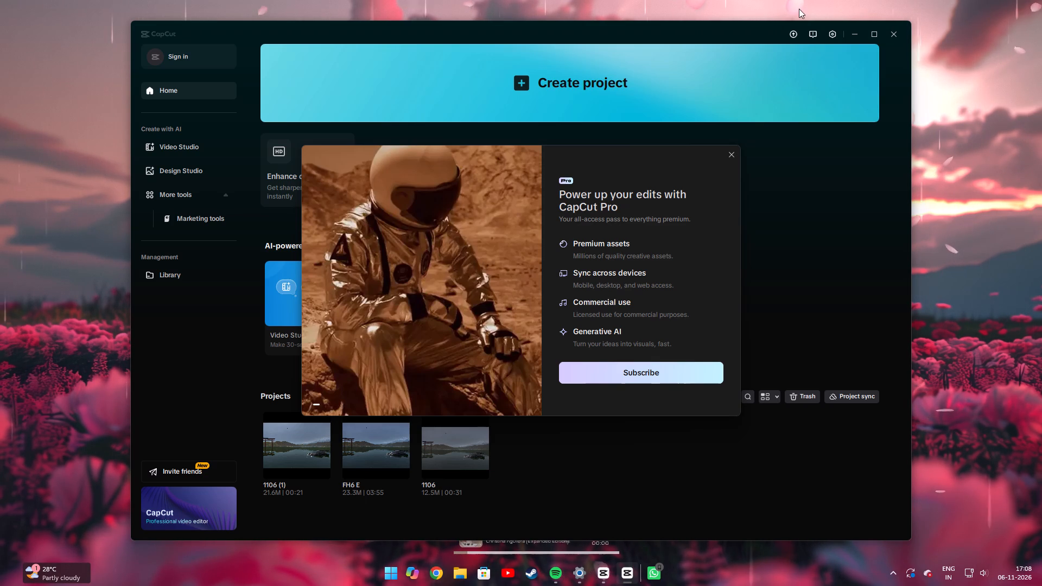
Dismiss the CapCut Pro offer and create a new video project.
left_click(734, 152)
left_click(625, 84)
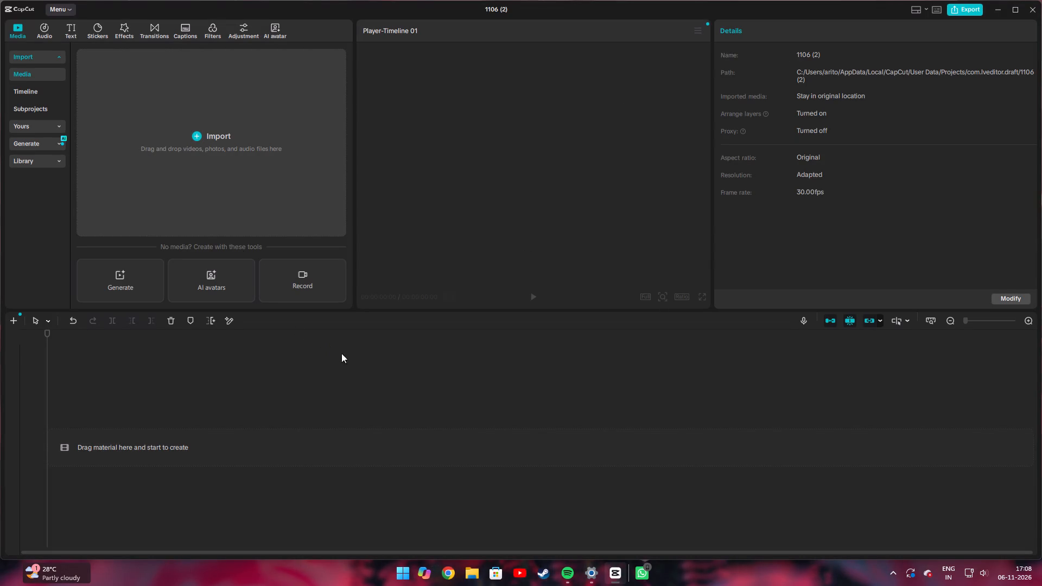
left_click(468, 575)
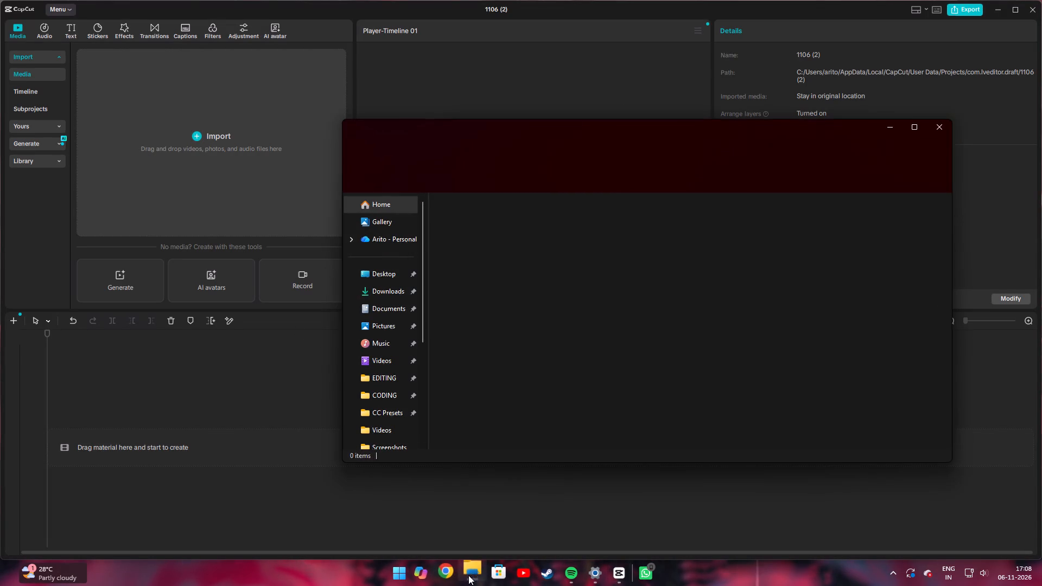
left_click(391, 289)
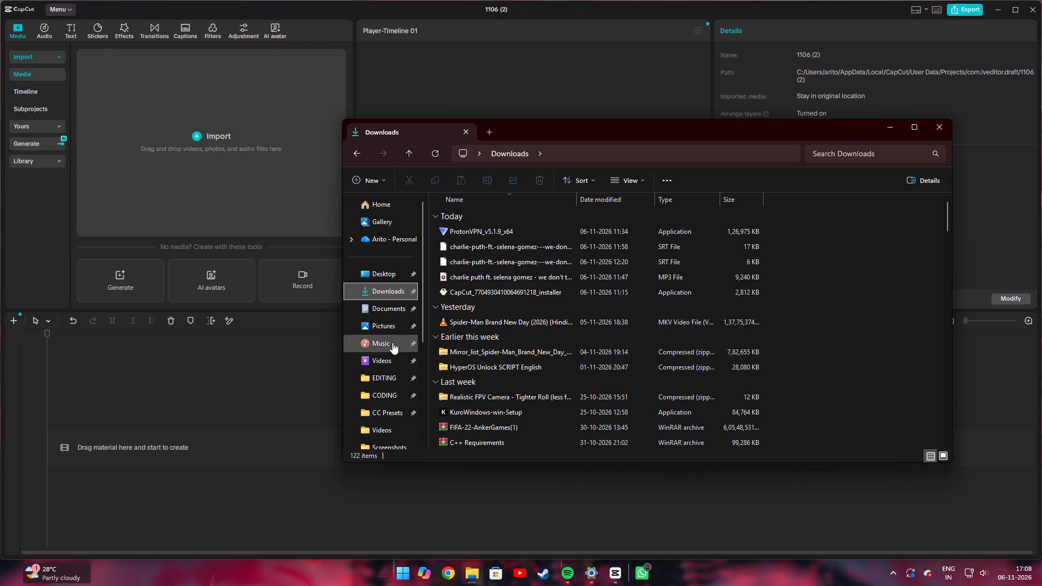
left_click(395, 359)
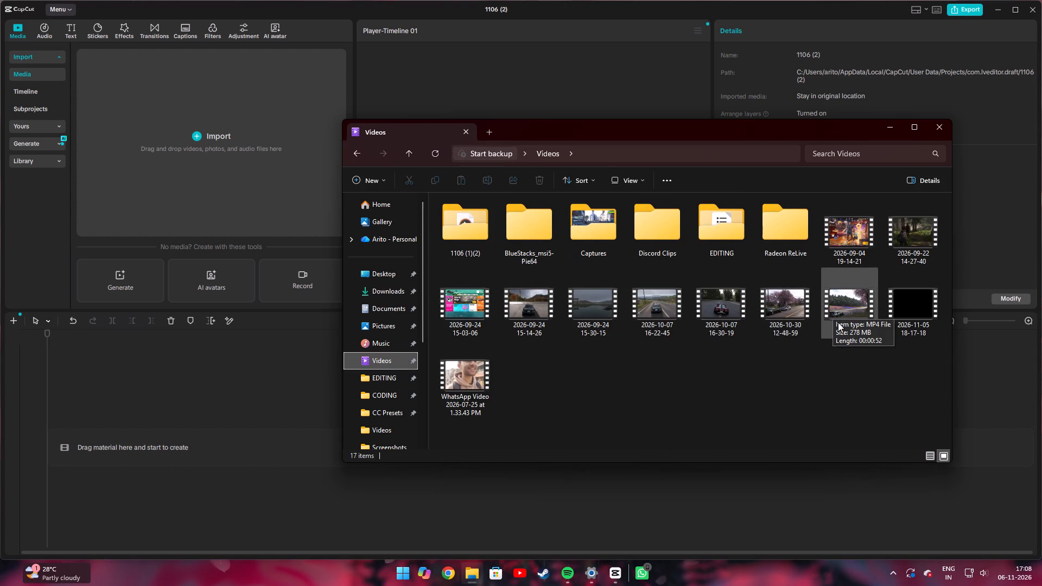
left_click_drag(664, 315, 376, 341)
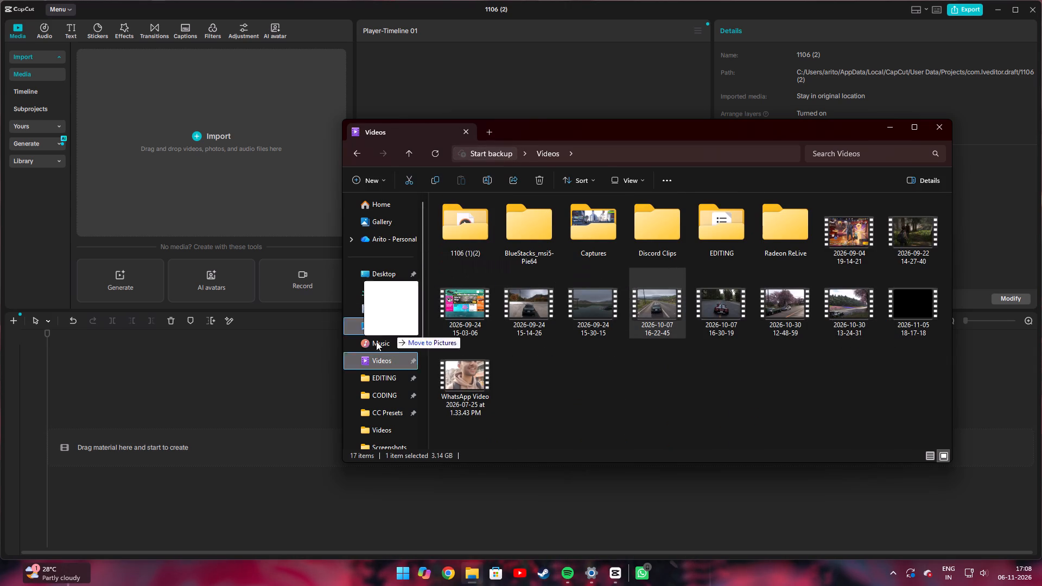
left_click_drag(376, 341, 186, 445)
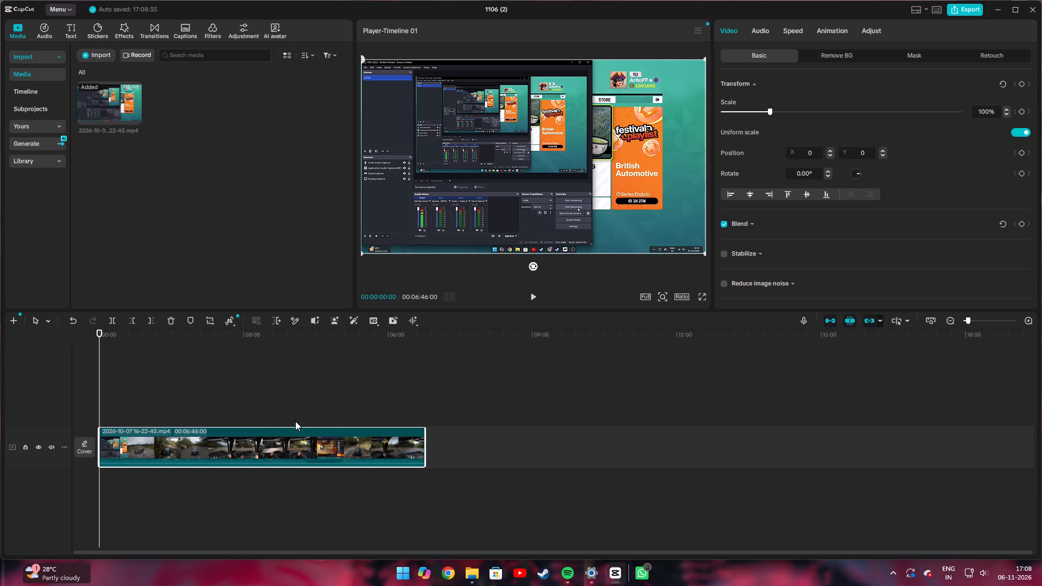
Split the clip at 00:00:13:16 and delete the opening segment before the cut.
left_click_drag(100, 410, 104, 408)
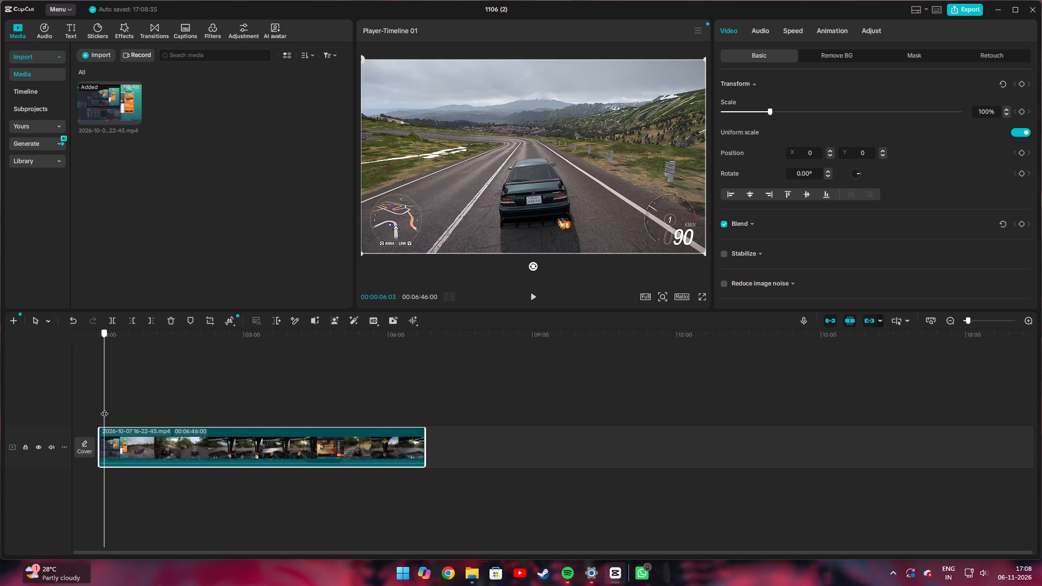
left_click_drag(104, 408, 118, 408)
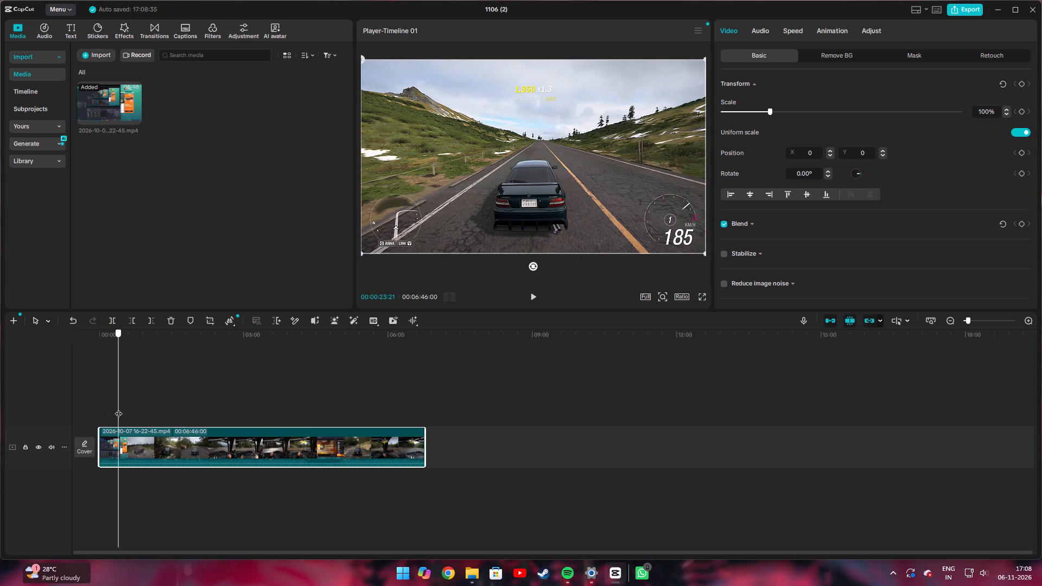
left_click_drag(118, 408, 110, 408)
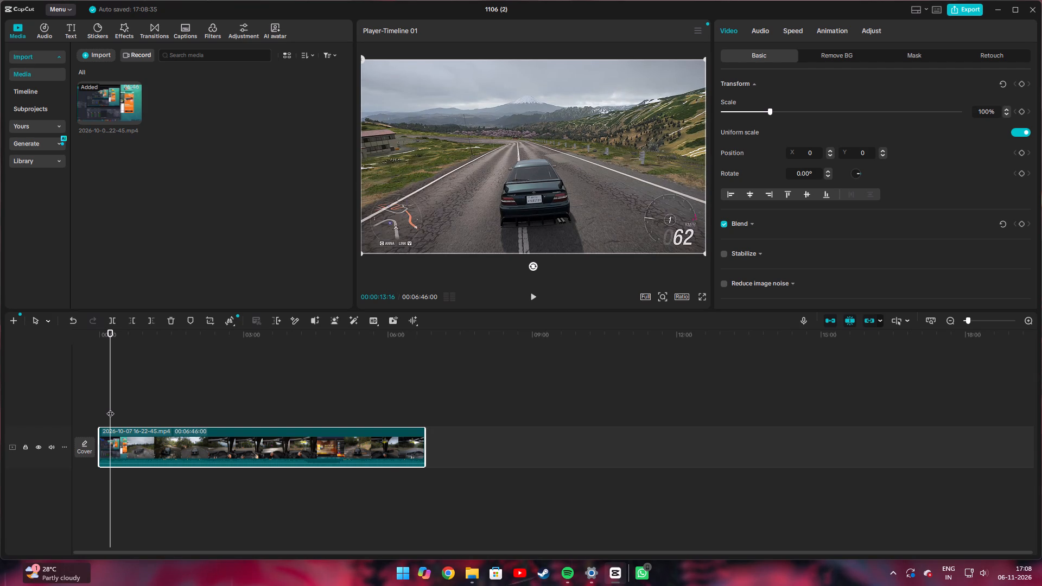
left_click(106, 323)
left_click(104, 437)
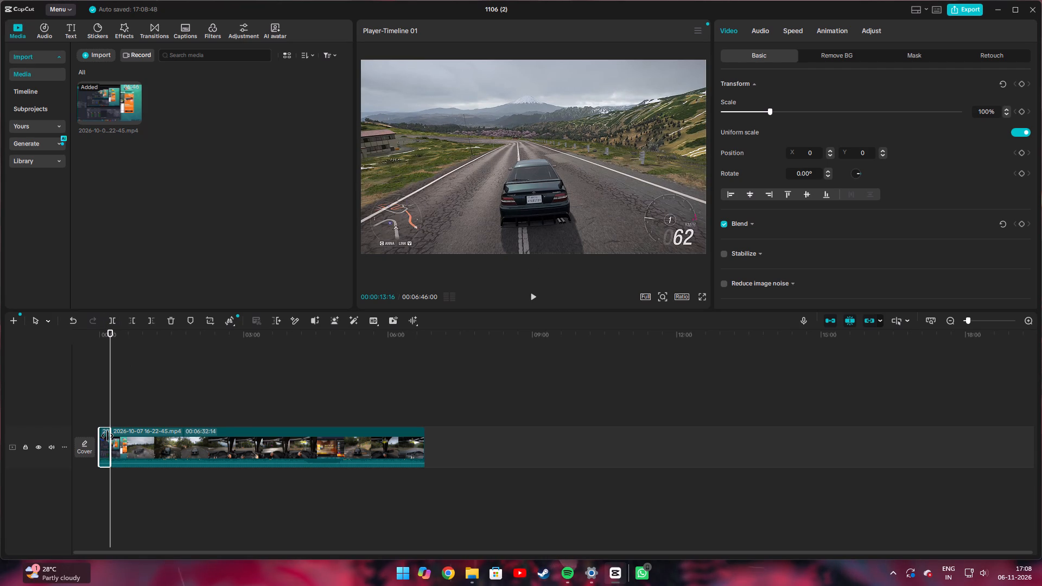
key("BackSpace")
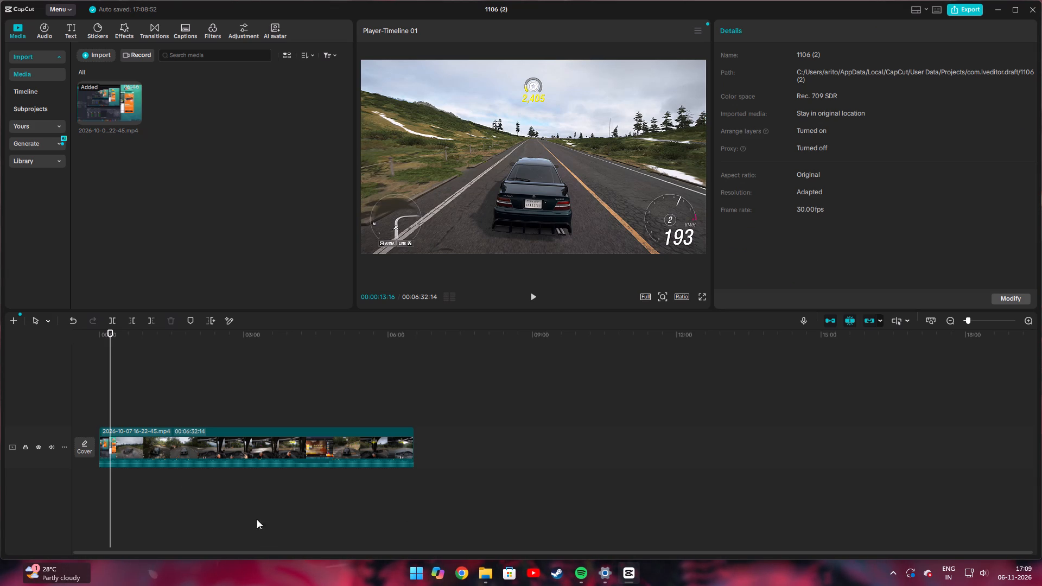
Change the project settings to name sss, aspect ratio 1:1 and frame rate 60 fps.
left_click_drag(110, 392, 134, 392)
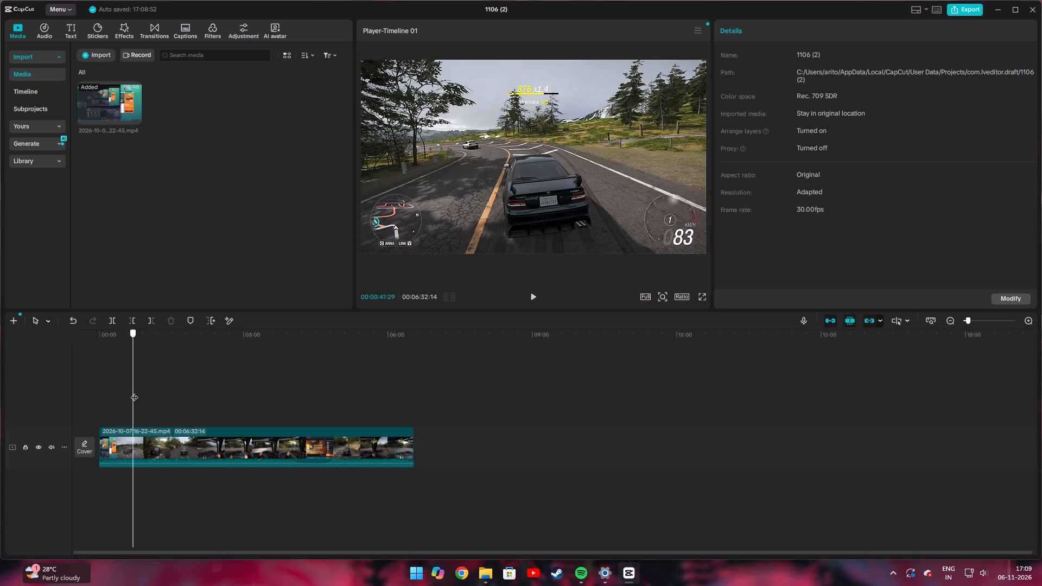
left_click_drag(134, 392, 111, 392)
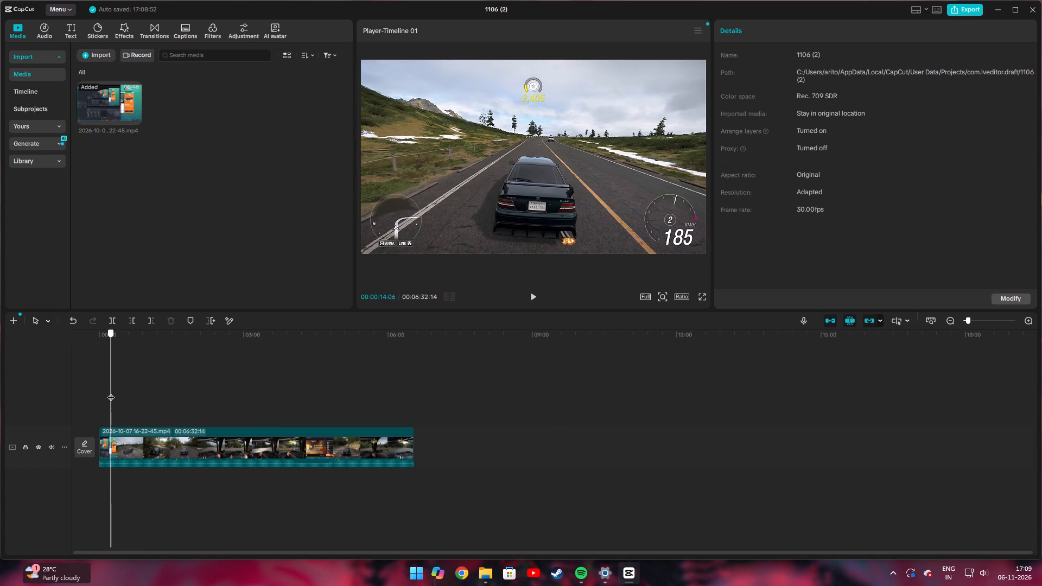
left_click_drag(111, 392, 90, 392)
key("space")
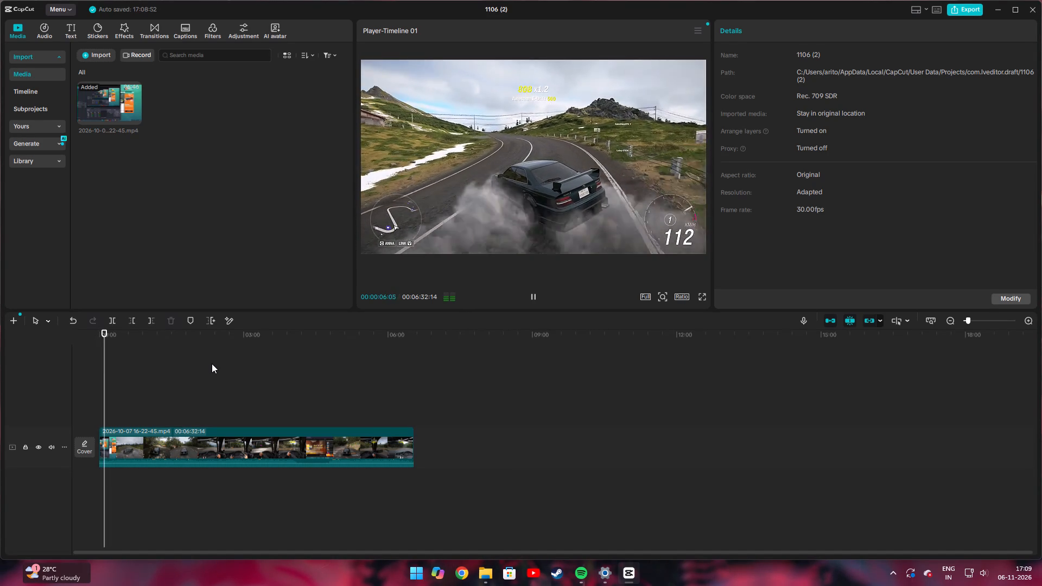
left_click(999, 301)
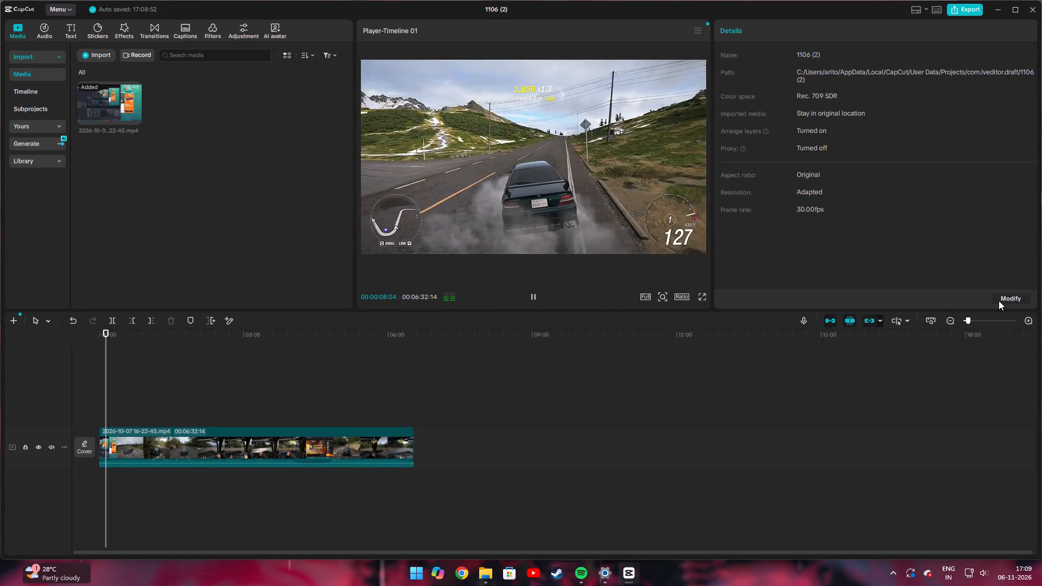
left_click(540, 399)
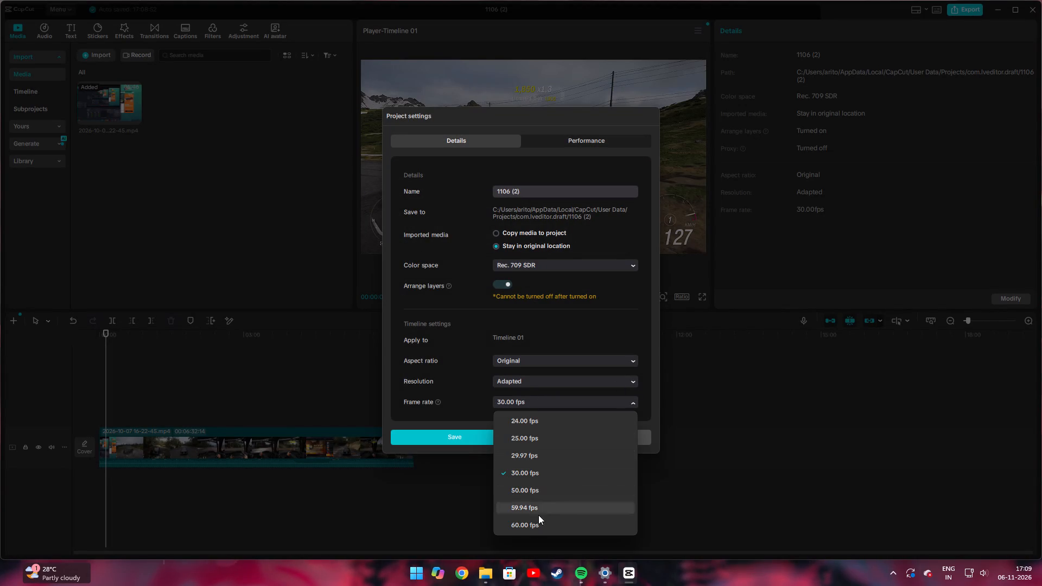
Set the project's frame rate to 60.00 fps and its aspect ratio to 1:1, and save the settings.
left_click(538, 524)
left_click(531, 383)
left_click(542, 366)
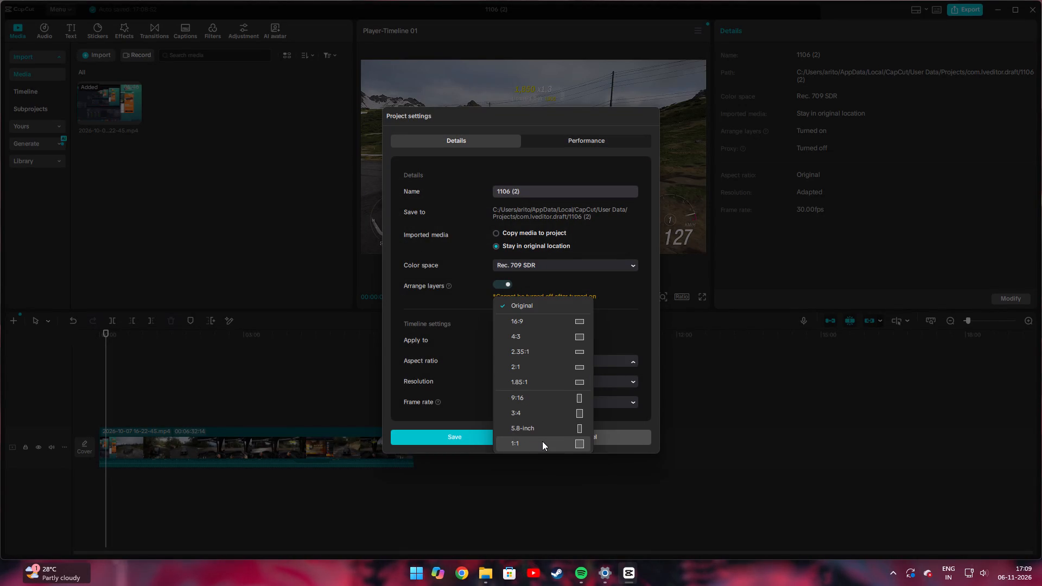
left_click(573, 449)
left_click(488, 441)
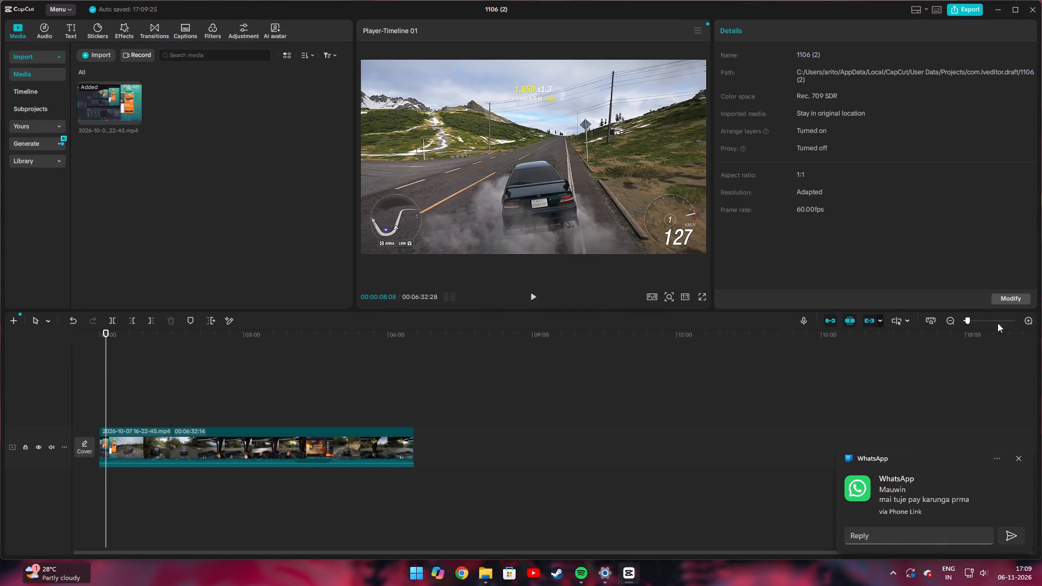
left_click(595, 228)
Rename the project as sss in the project settings and save the change.
left_click(1006, 298)
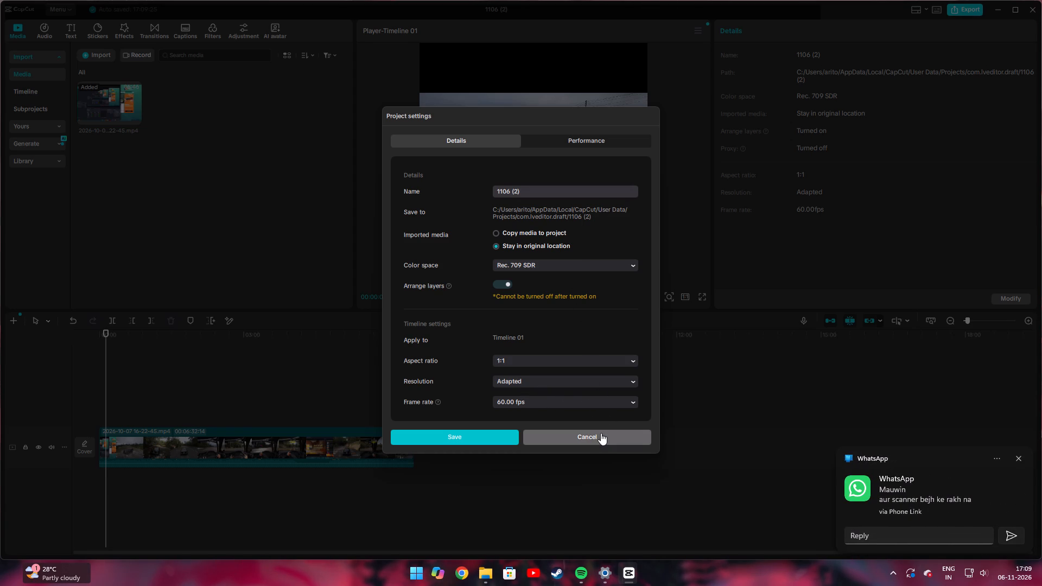
left_click(563, 192)
key("BackSpace")
key("BackSpace")
key("BackSpace")
key("BackSpace")
key("BackSpace")
key("BackSpace")
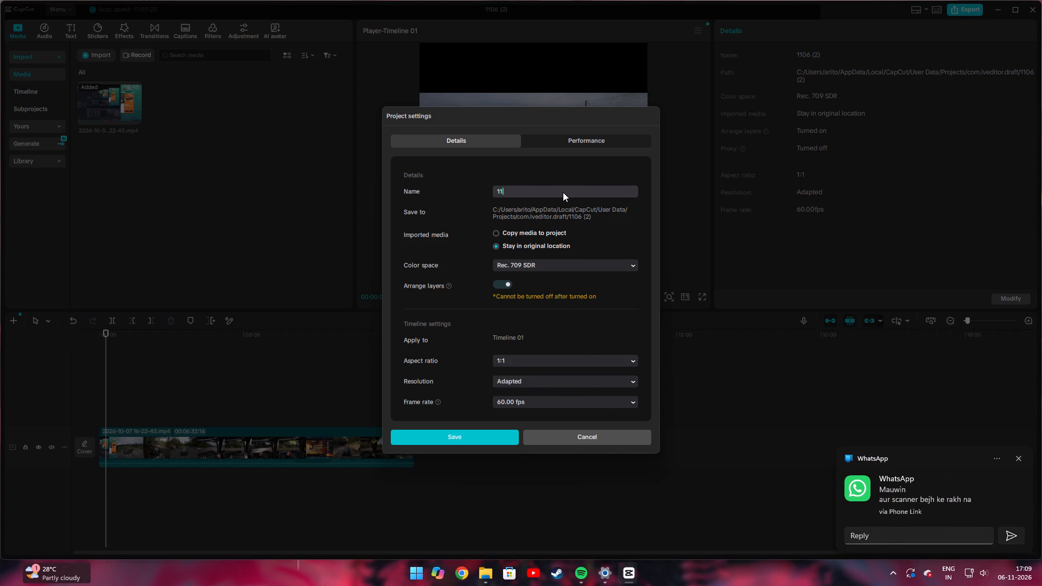
key("BackSpace")
key("BackSpace")
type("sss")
left_click(430, 438)
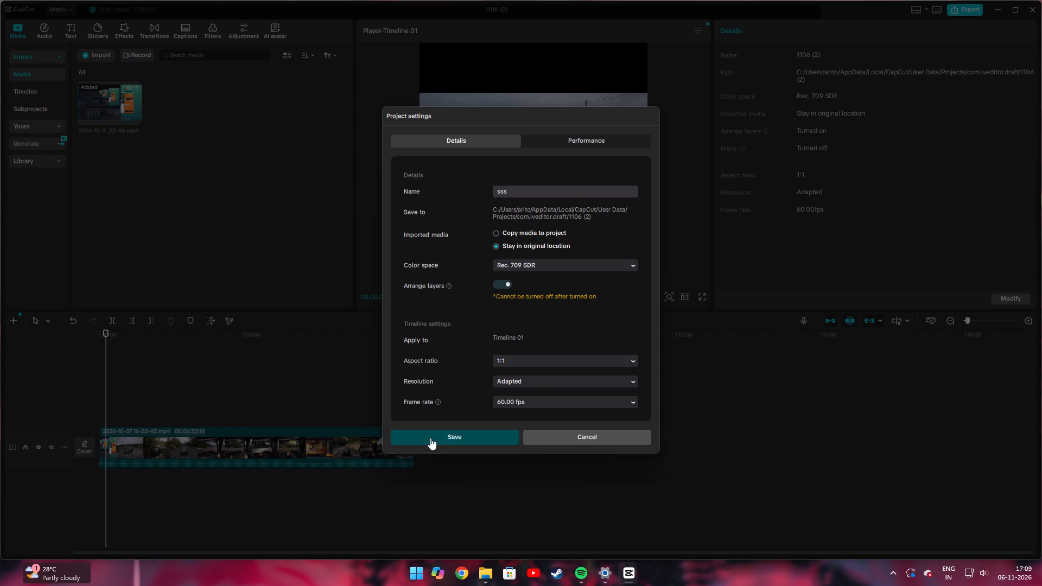
Select the driving gameplay clip in the player preview.
left_click(541, 215)
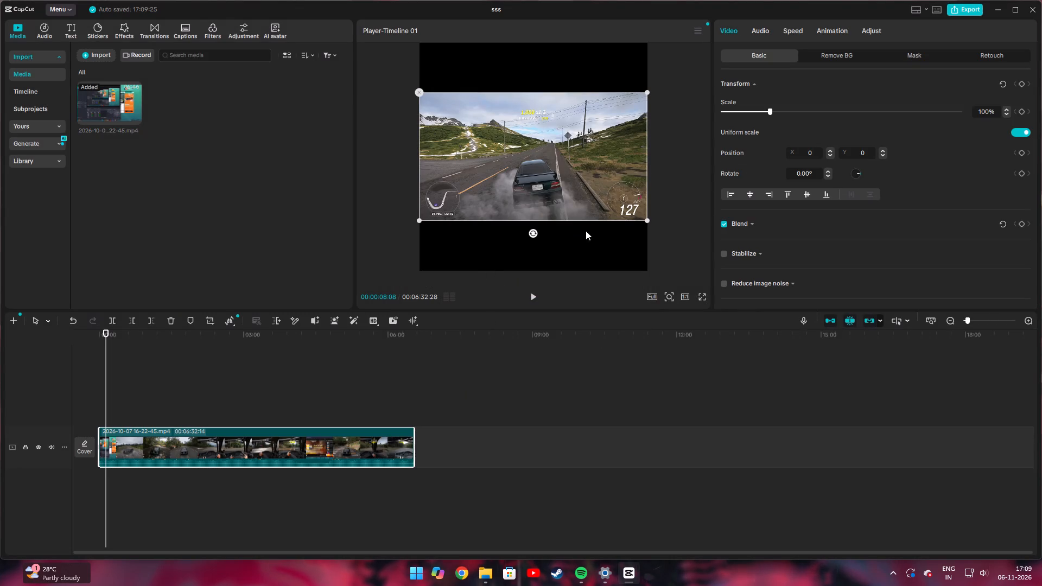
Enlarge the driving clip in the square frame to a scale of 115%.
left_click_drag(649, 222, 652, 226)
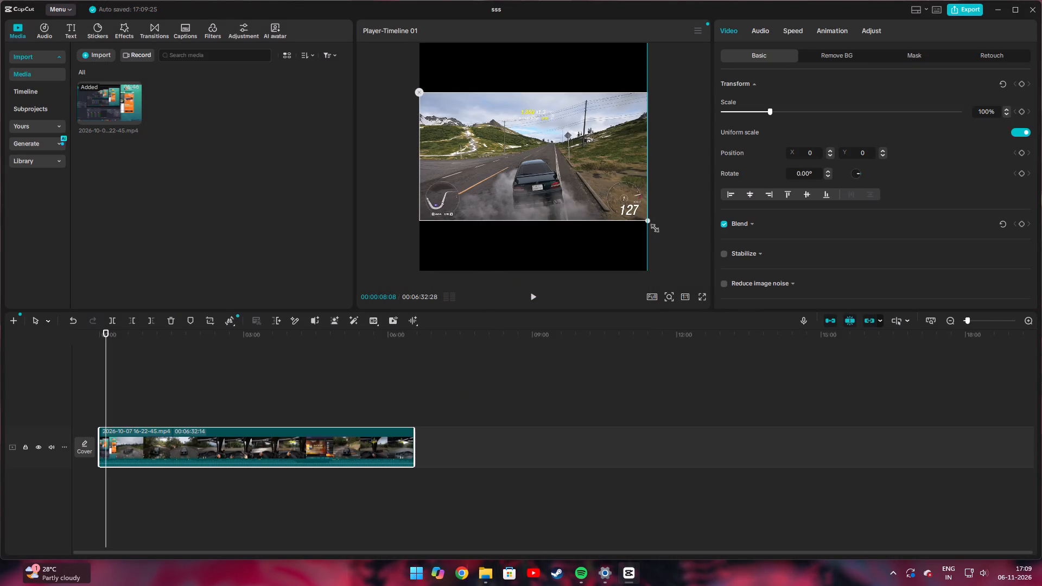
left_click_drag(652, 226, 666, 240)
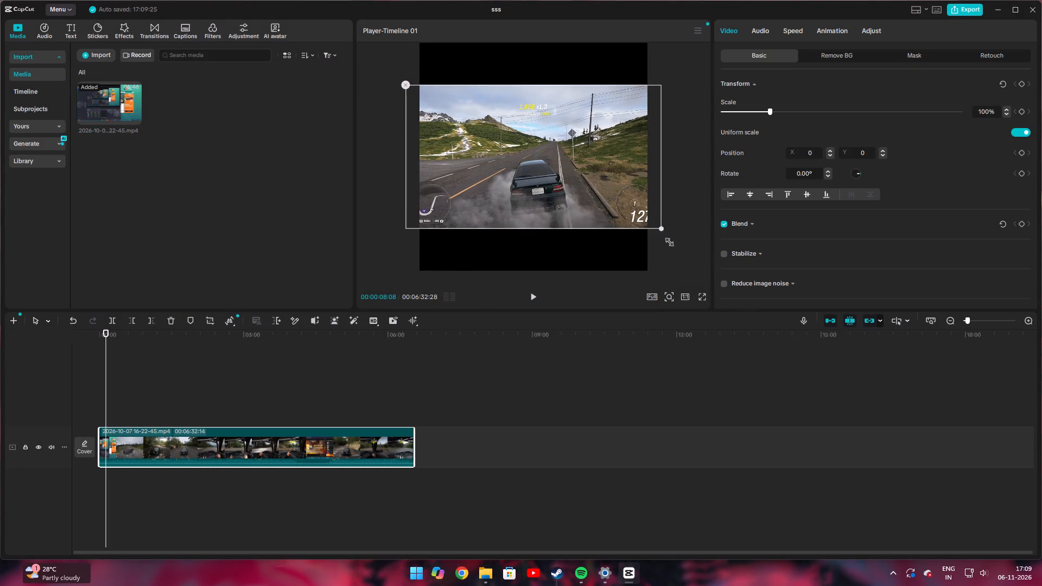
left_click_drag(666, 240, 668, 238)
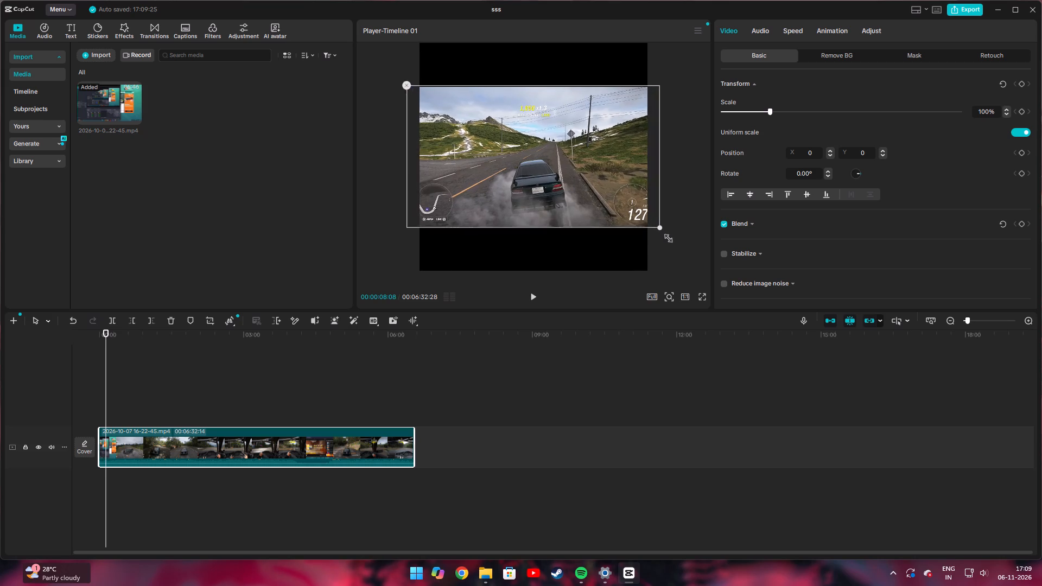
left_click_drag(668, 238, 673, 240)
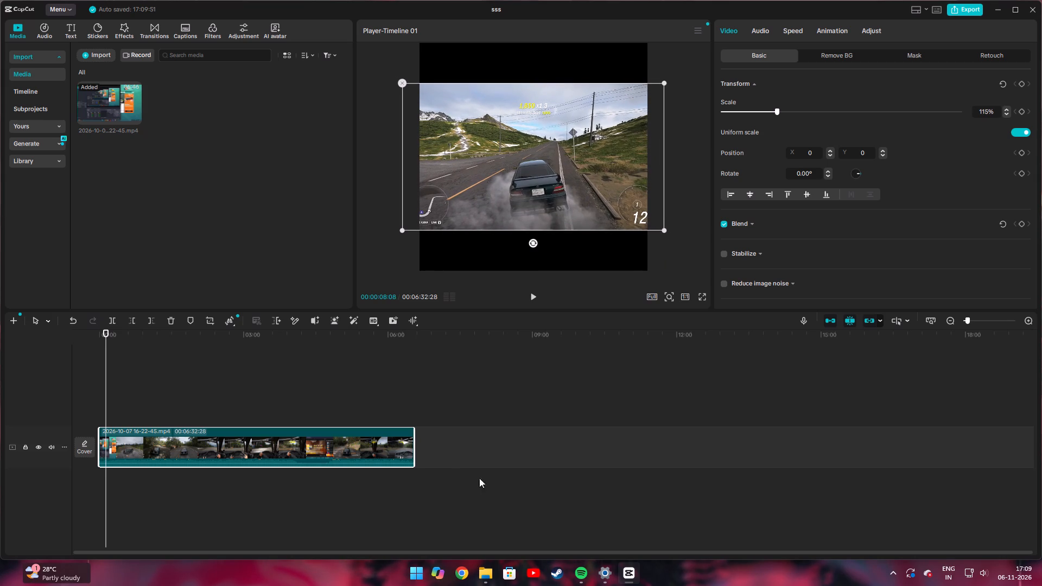
Play the clip from the start and scale it to 105% in the square frame.
left_click_drag(211, 495, 258, 493)
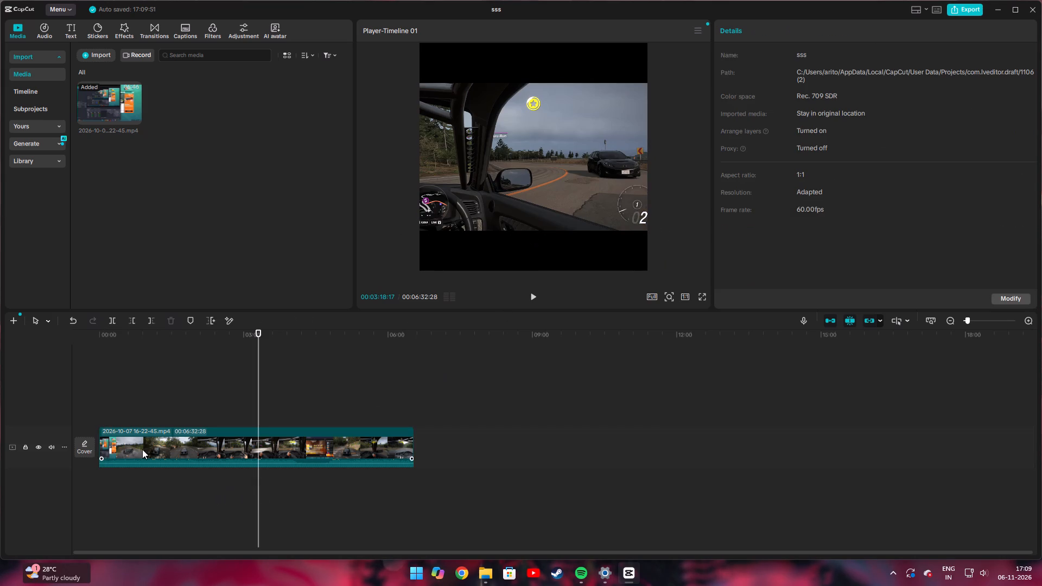
left_click(91, 401)
key("space")
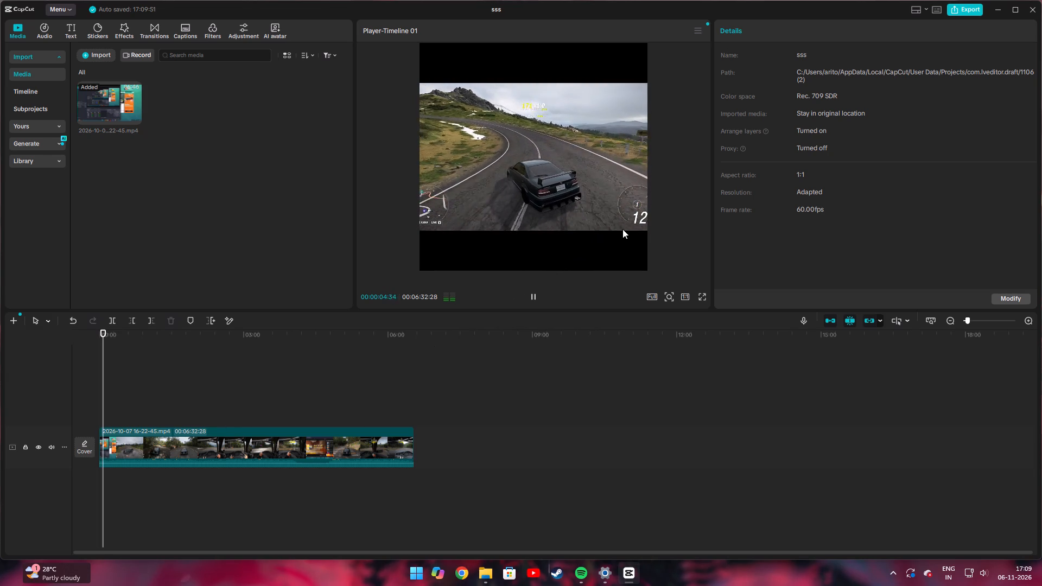
left_click(596, 215)
left_click_drag(663, 232, 656, 228)
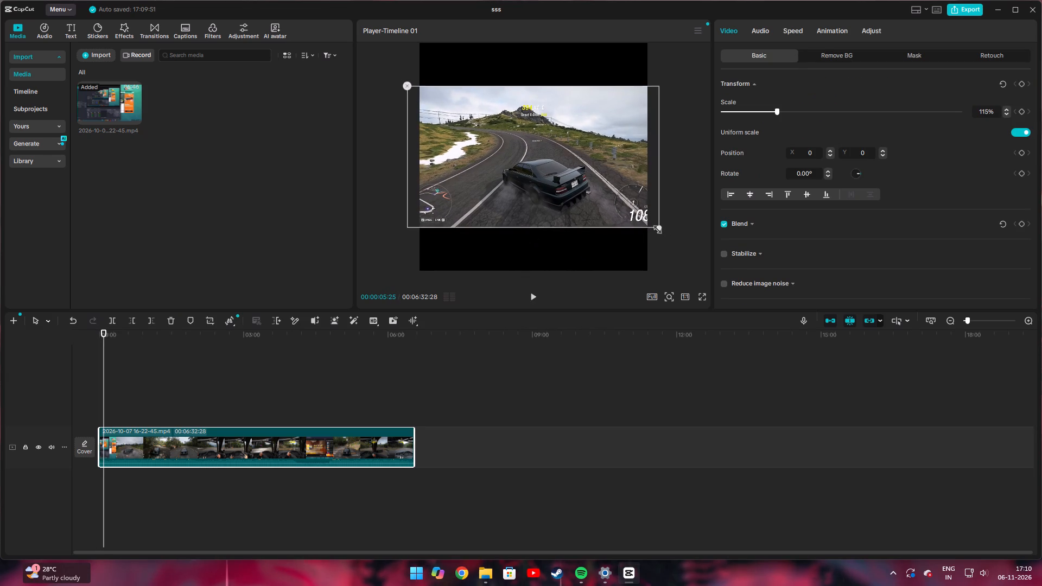
left_click_drag(656, 228, 642, 222)
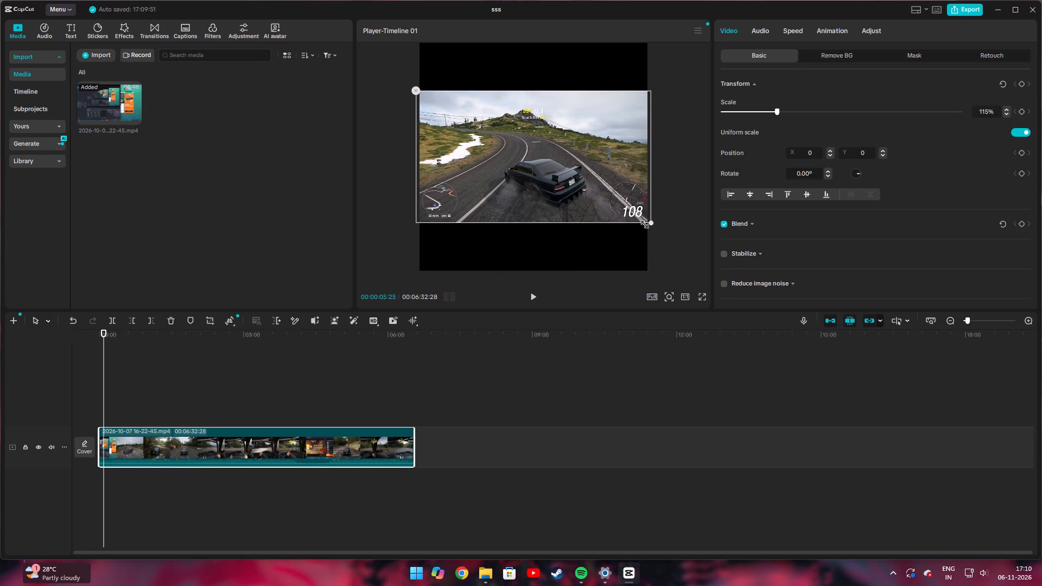
left_click_drag(642, 222, 645, 224)
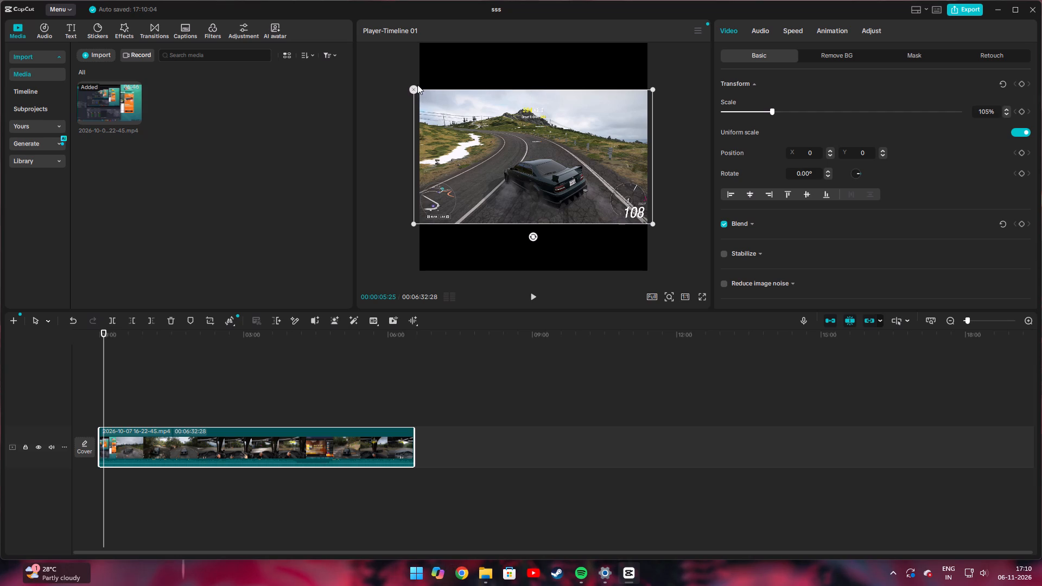
left_click(654, 89)
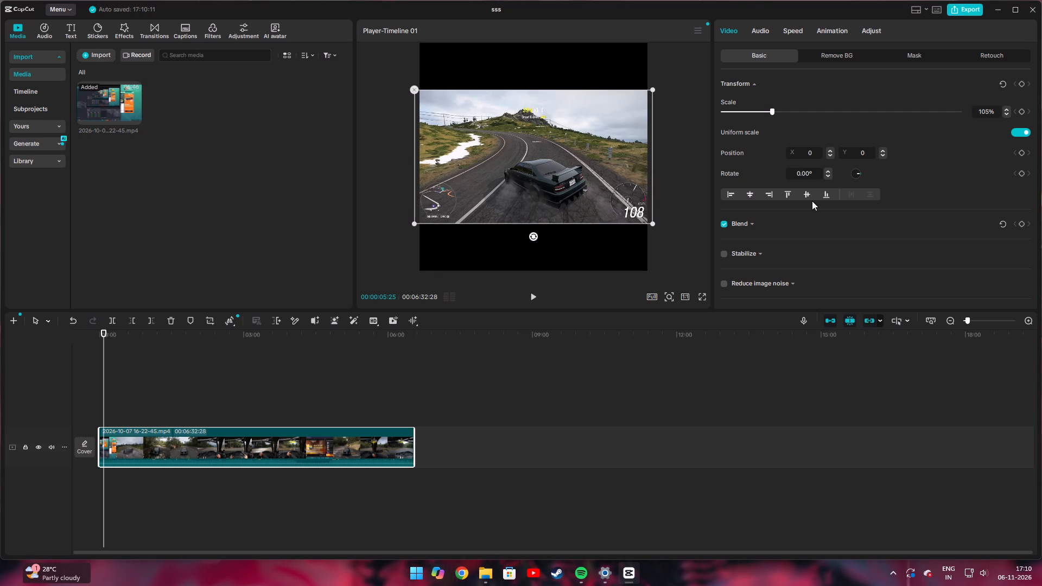
left_click(504, 408)
Add a custom adjustment layer above the video clip at 00:00:57:31.
left_click_drag(91, 372, 101, 373)
key("space")
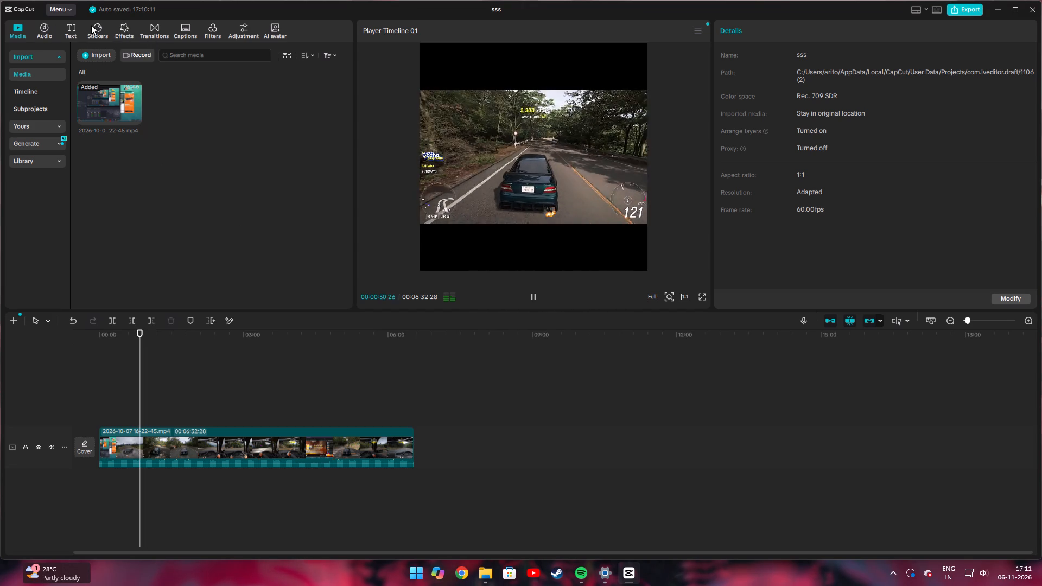
left_click(239, 34)
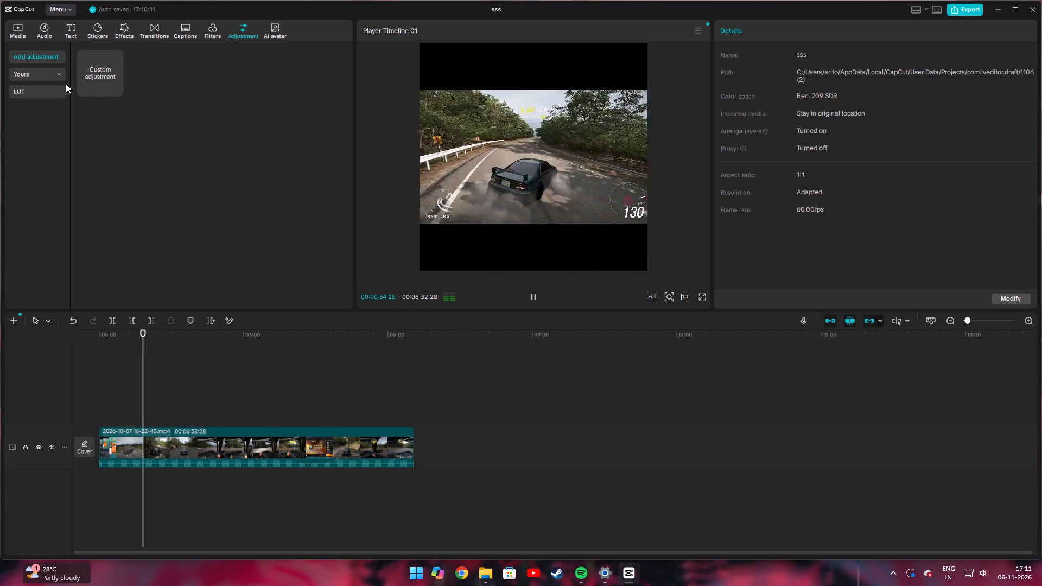
left_click(47, 92)
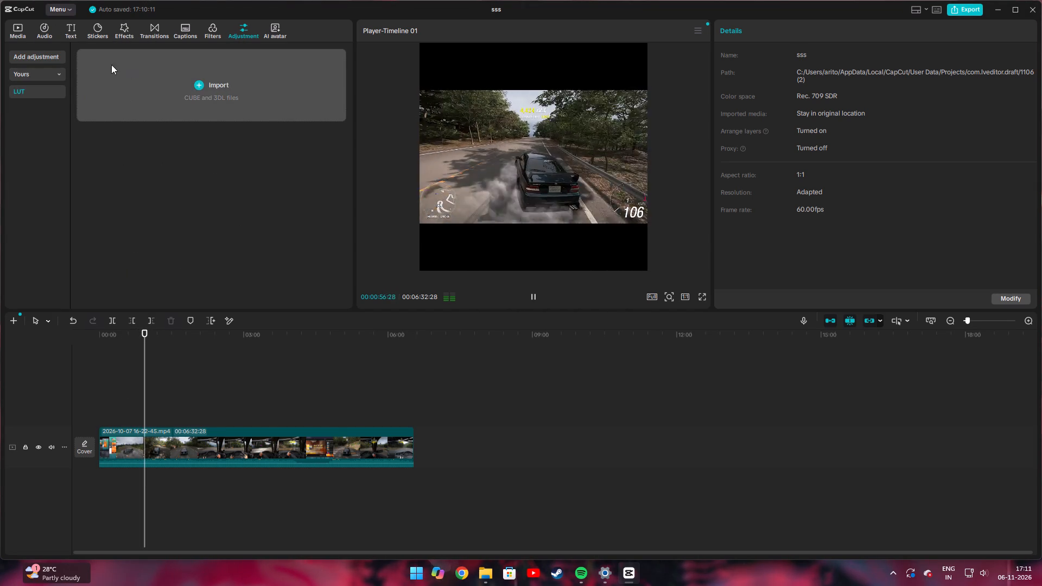
left_click(54, 60)
left_click(99, 73)
left_click(115, 86)
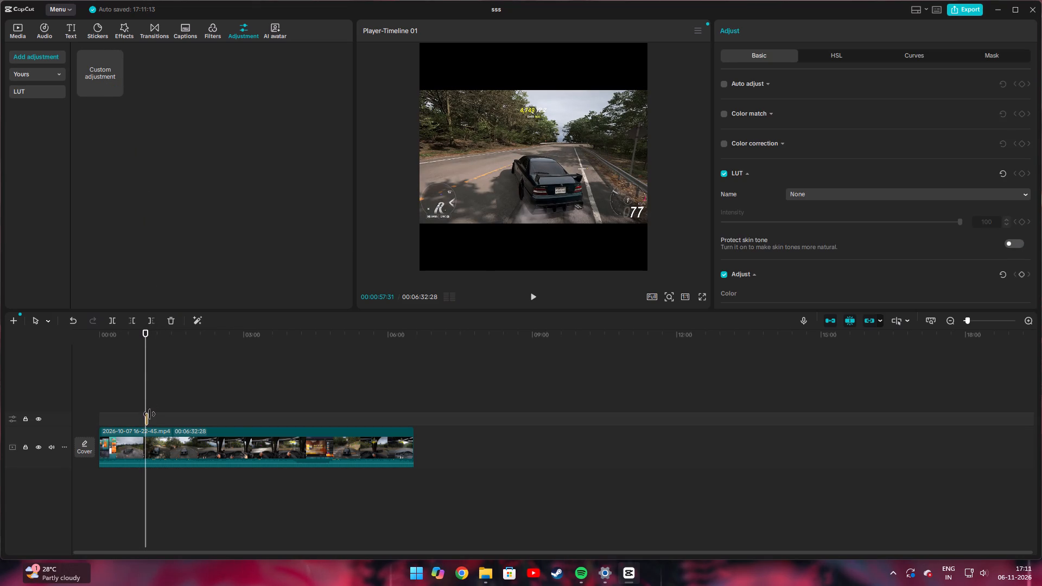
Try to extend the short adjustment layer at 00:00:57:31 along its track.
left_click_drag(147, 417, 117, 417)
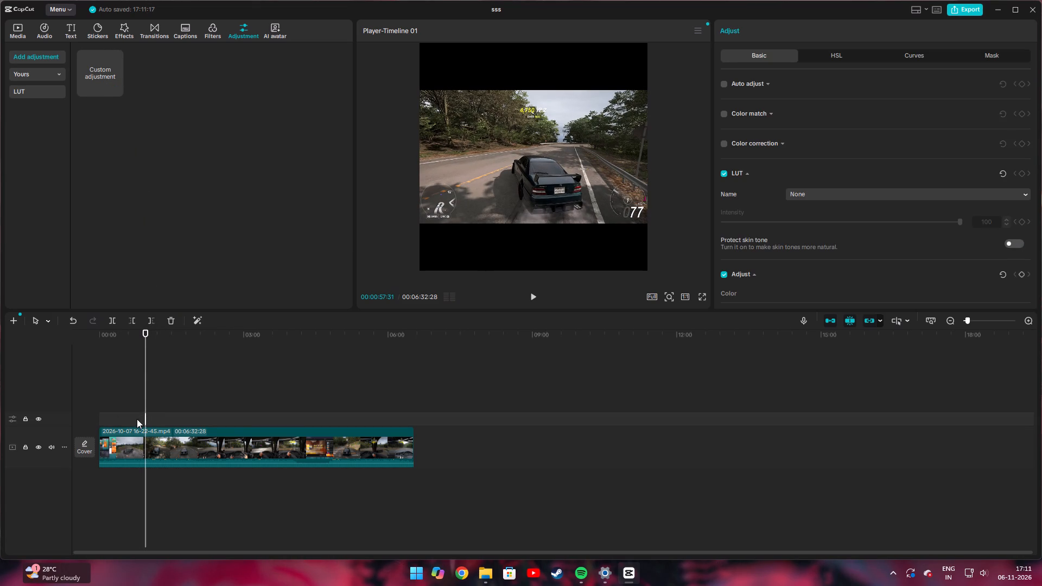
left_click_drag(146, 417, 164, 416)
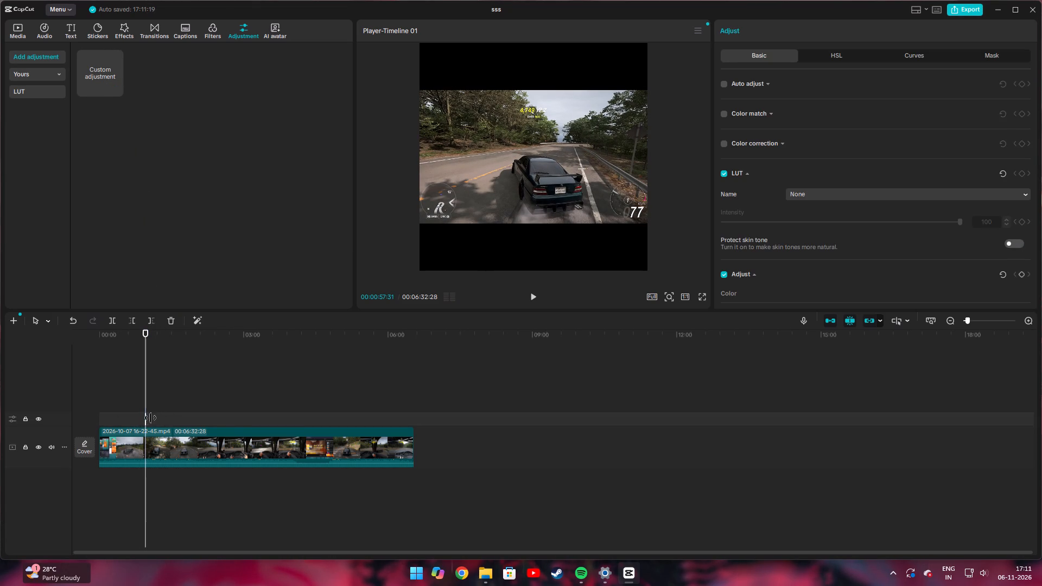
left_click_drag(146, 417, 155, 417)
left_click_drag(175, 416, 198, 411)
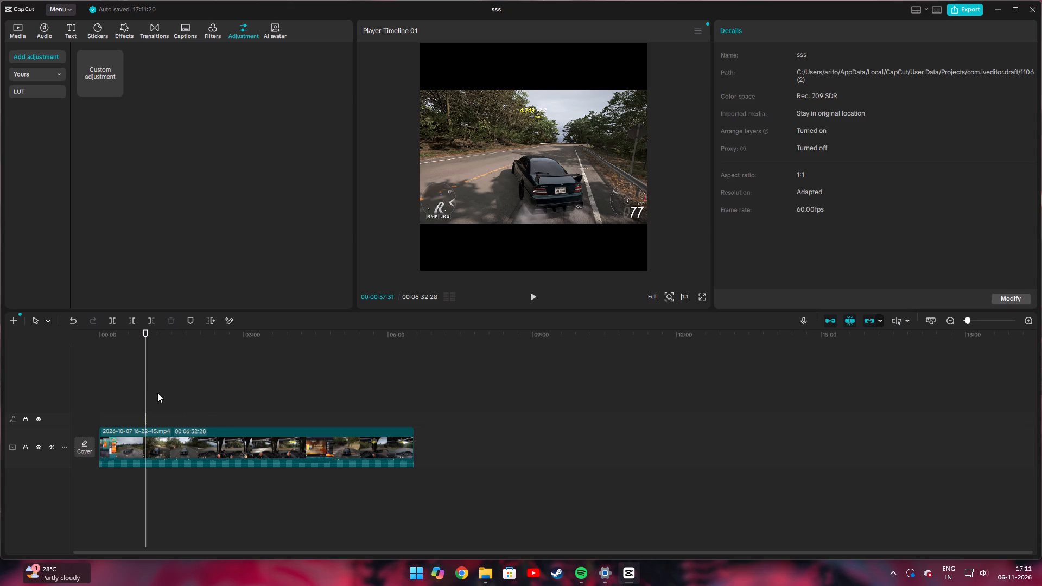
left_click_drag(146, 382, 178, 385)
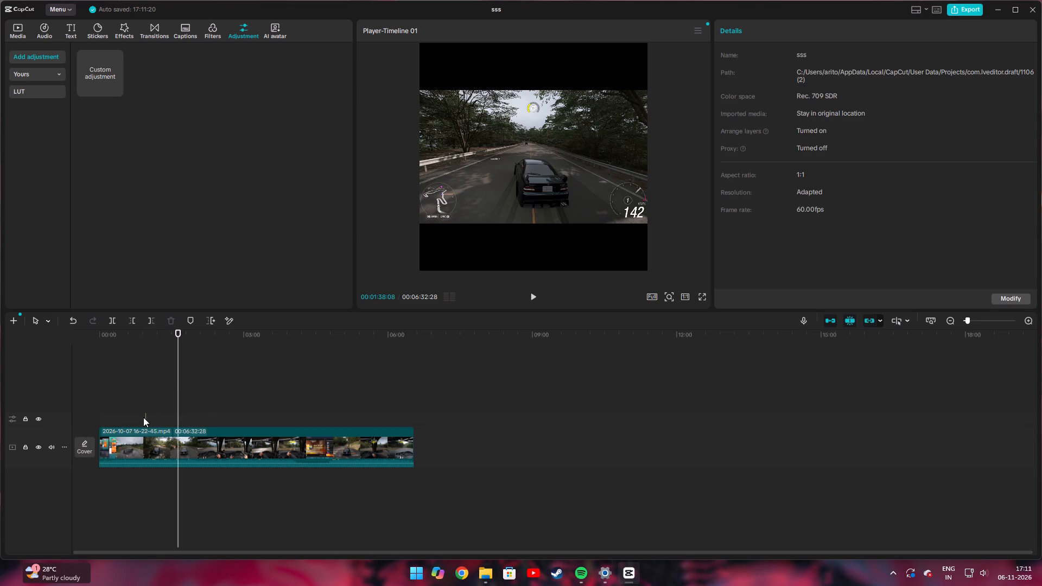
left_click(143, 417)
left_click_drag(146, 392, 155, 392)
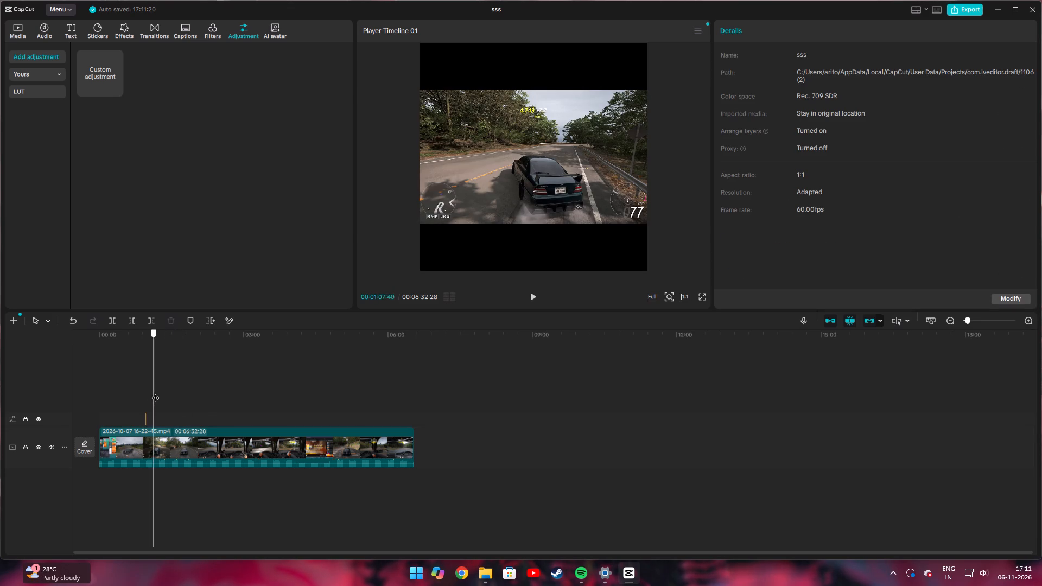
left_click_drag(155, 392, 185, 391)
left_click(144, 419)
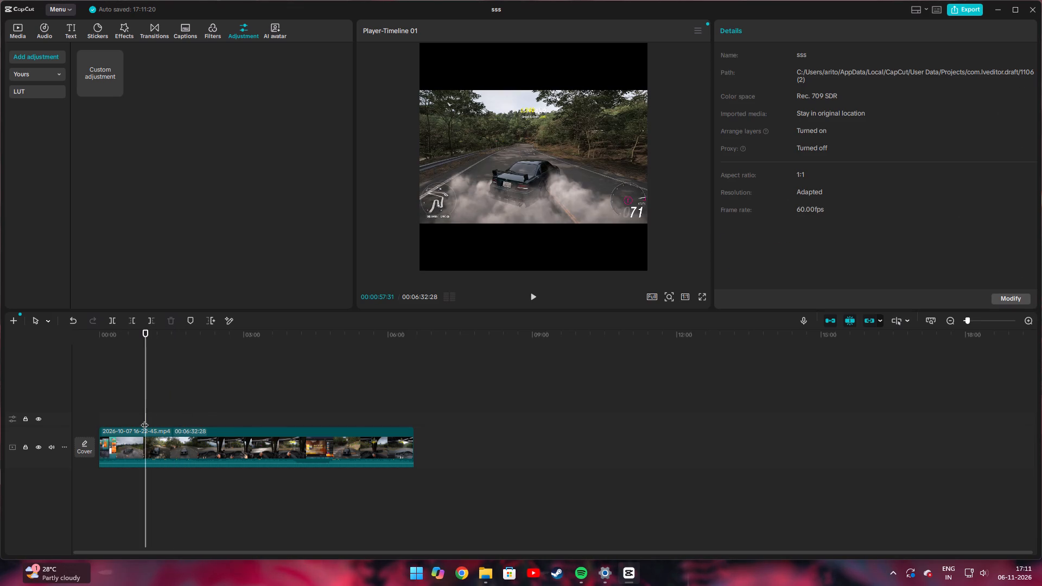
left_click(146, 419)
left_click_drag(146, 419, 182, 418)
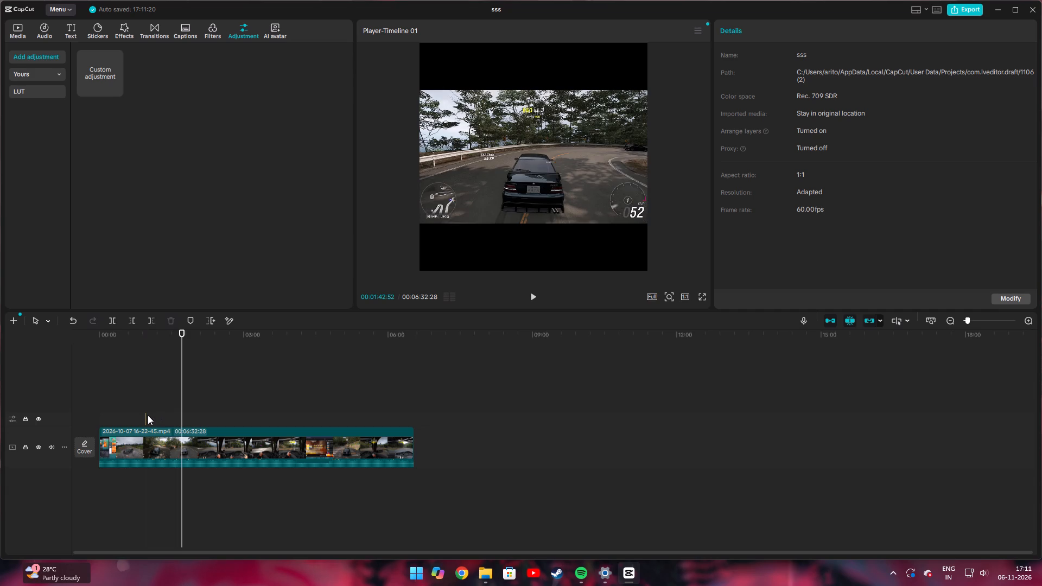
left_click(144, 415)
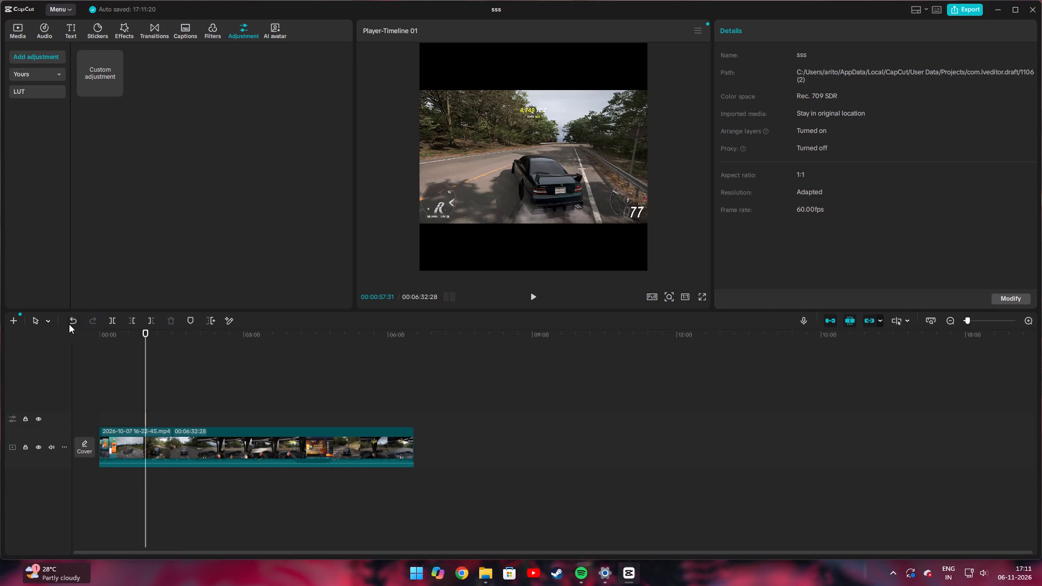
Undo the edits back to before the adjustment layer was placed at 00:00:57:31.
left_click(74, 321)
left_click(74, 321)
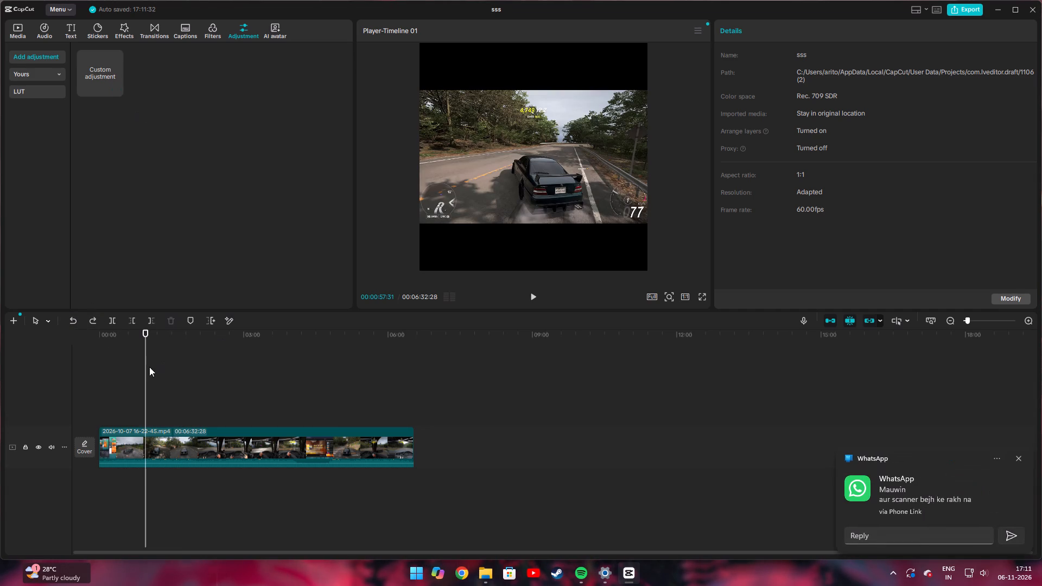
Add a custom adjustment layer above the video at the start of the timeline, 00:00:00:00.
left_click_drag(147, 368, 77, 367)
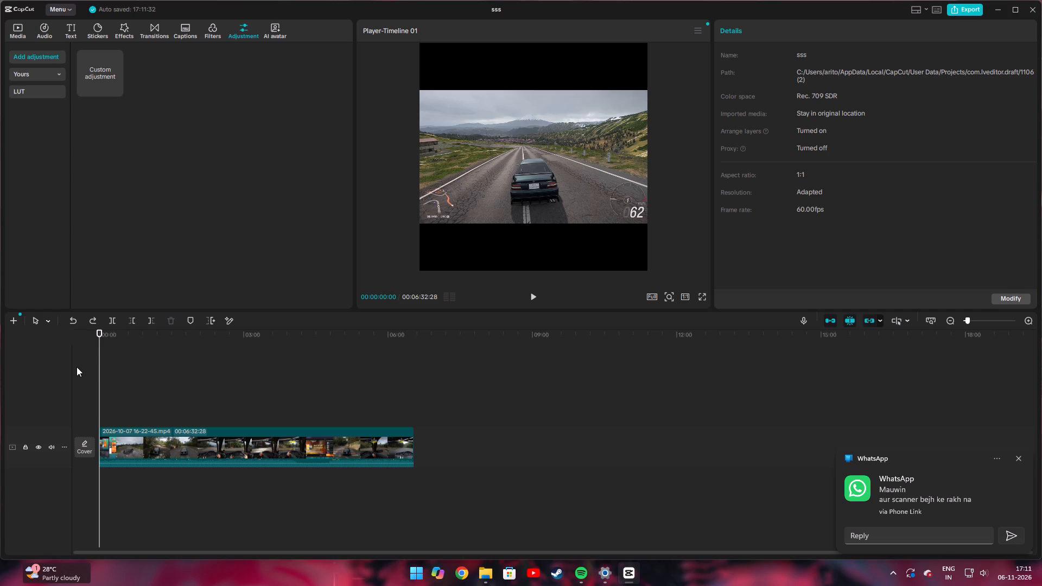
left_click(115, 86)
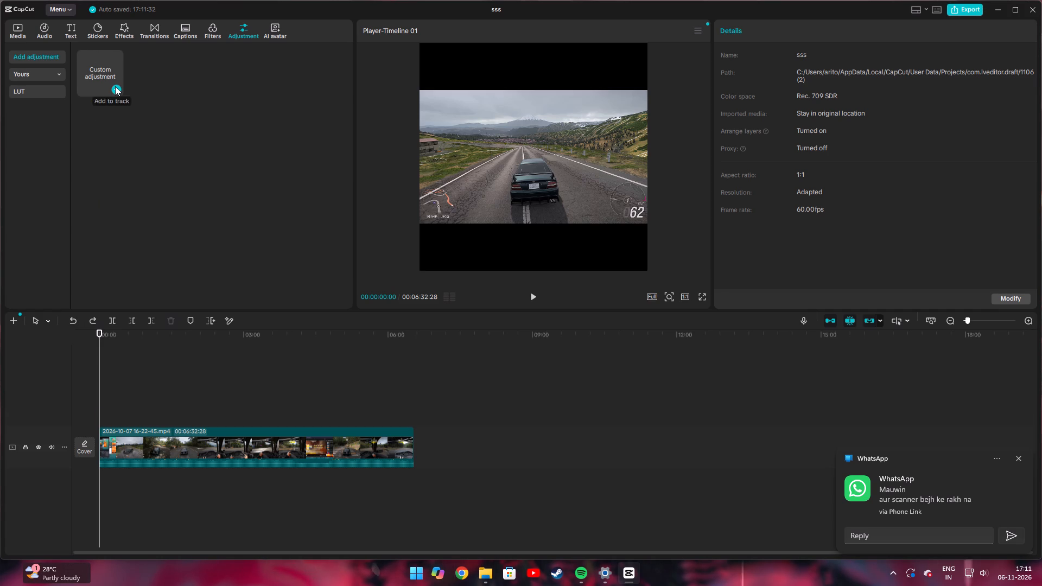
Extend the adjustment layer's end over most of the video, stopping somewhat before the 06:00 mark.
left_click_drag(104, 419, 107, 419)
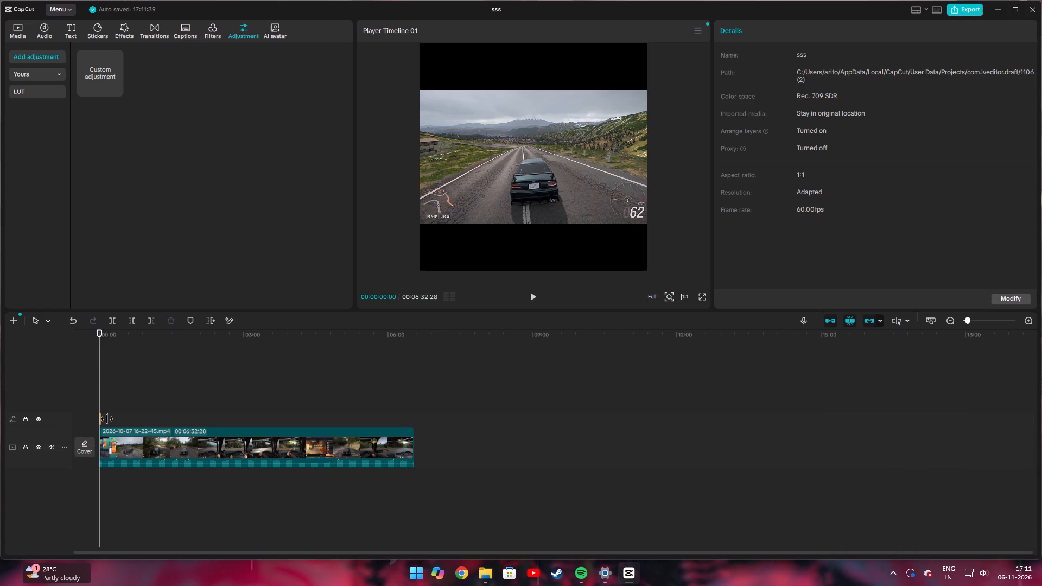
left_click_drag(107, 419, 110, 419)
left_click(98, 416)
left_click(100, 416)
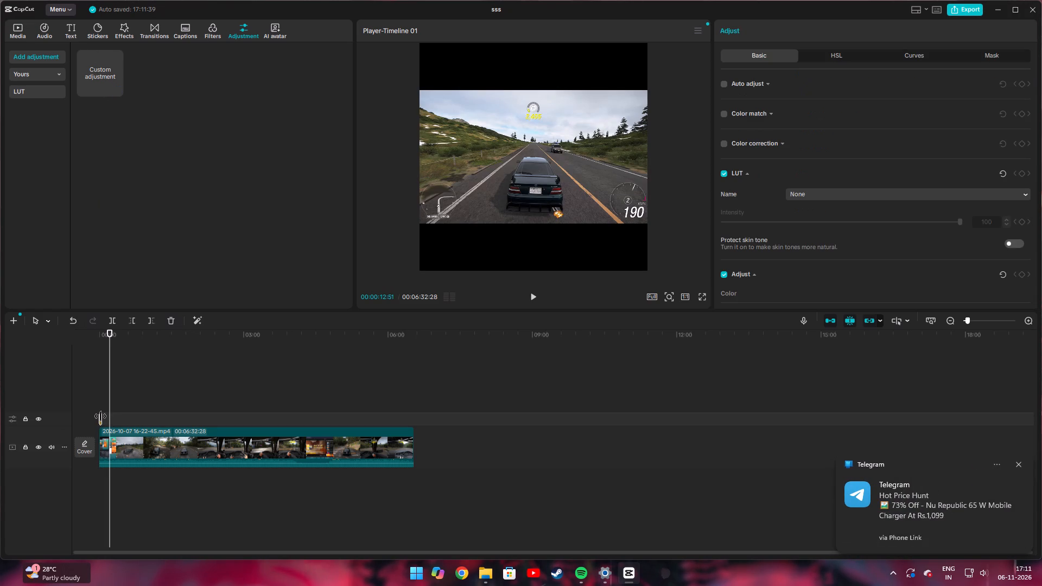
left_click_drag(101, 416, 257, 429)
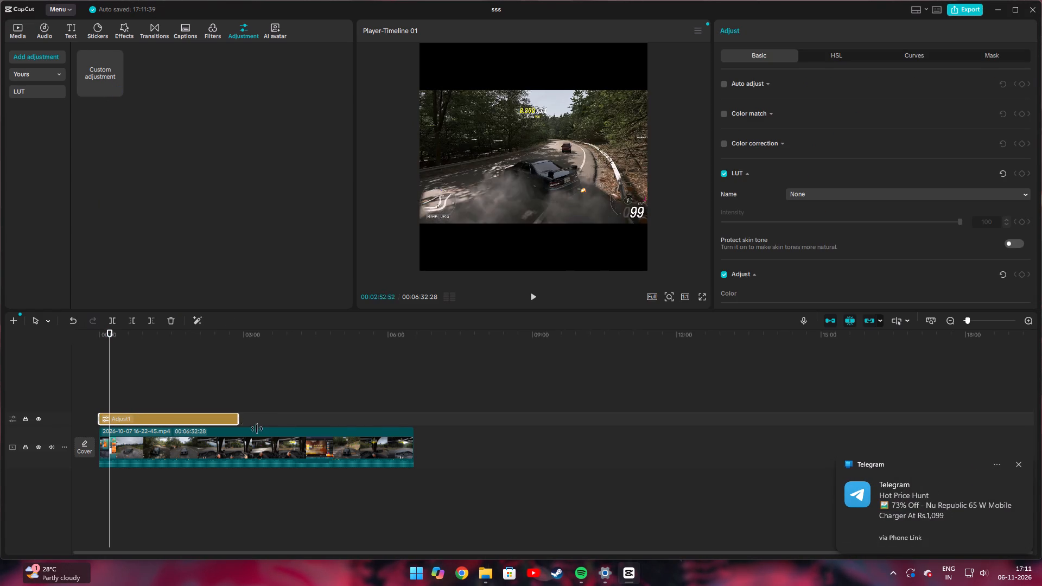
left_click_drag(257, 429, 412, 431)
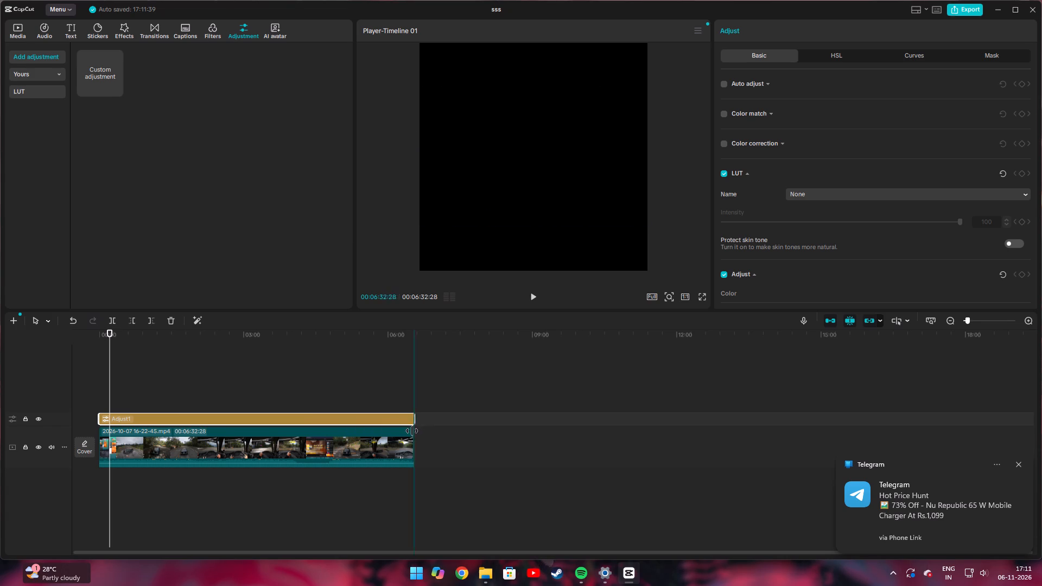
left_click_drag(412, 431, 373, 435)
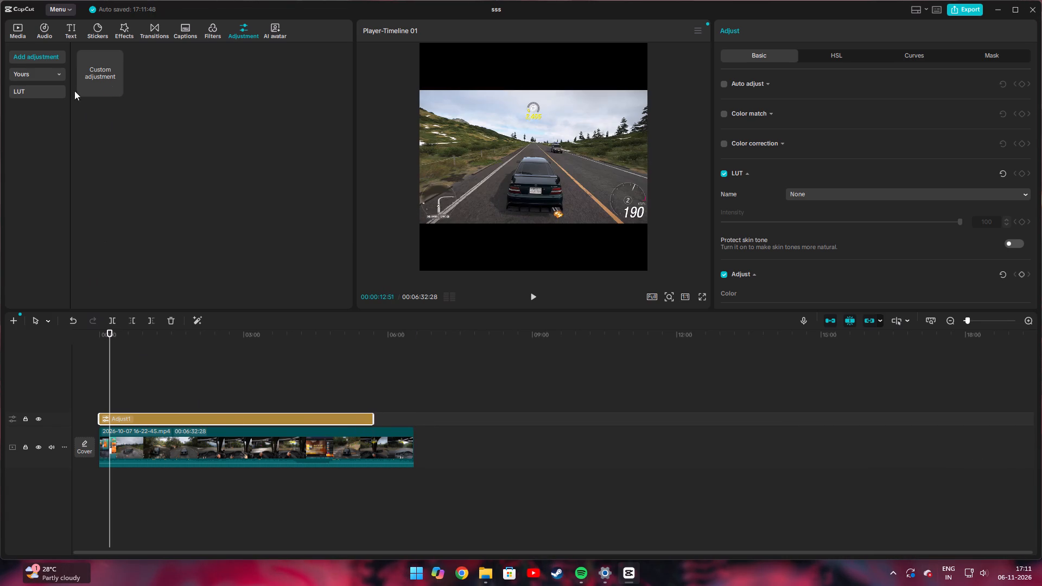
Set the adjustment layer's color values to Temp 6 and Saturation 20.
scroll(834, 138, "down", 1)
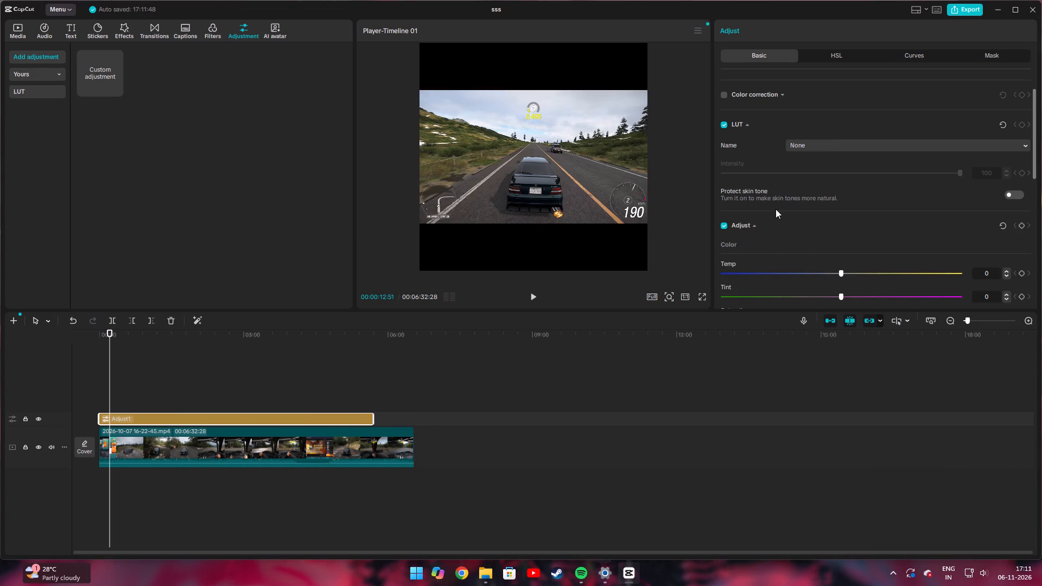
scroll(827, 242, "down", 1)
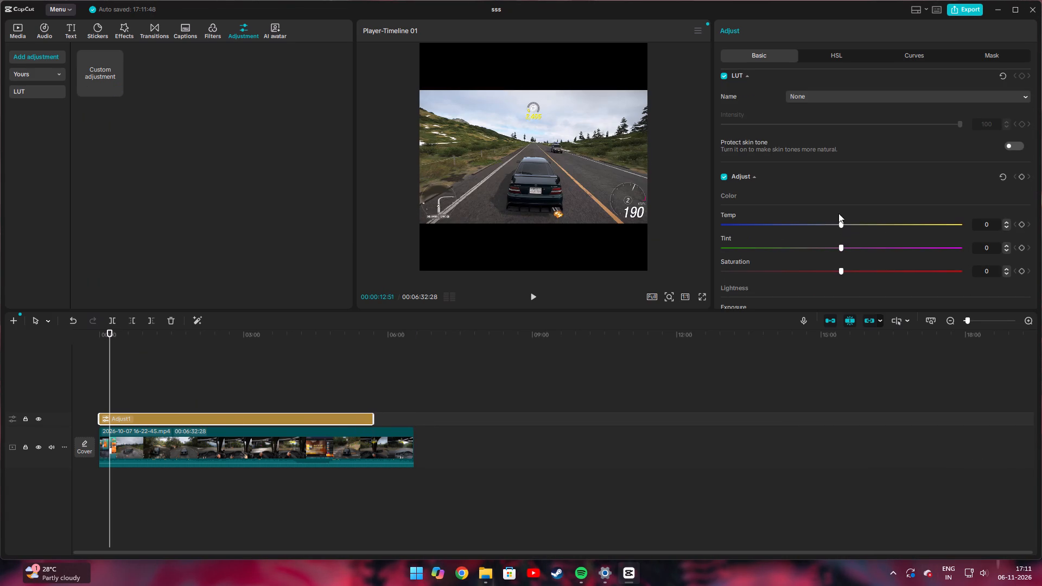
left_click_drag(840, 225, 847, 226)
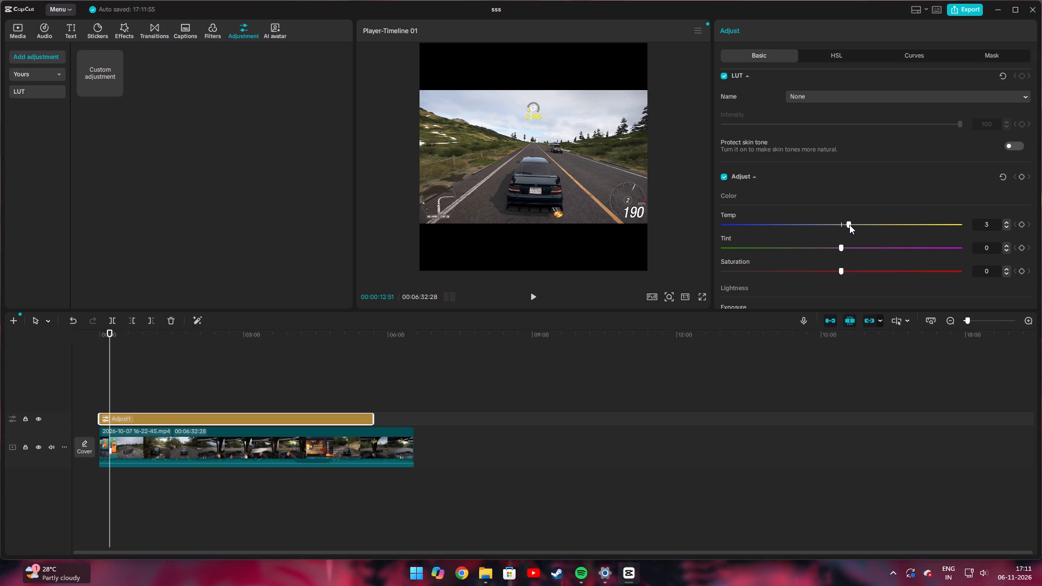
left_click(849, 225)
left_click_drag(839, 270, 871, 271)
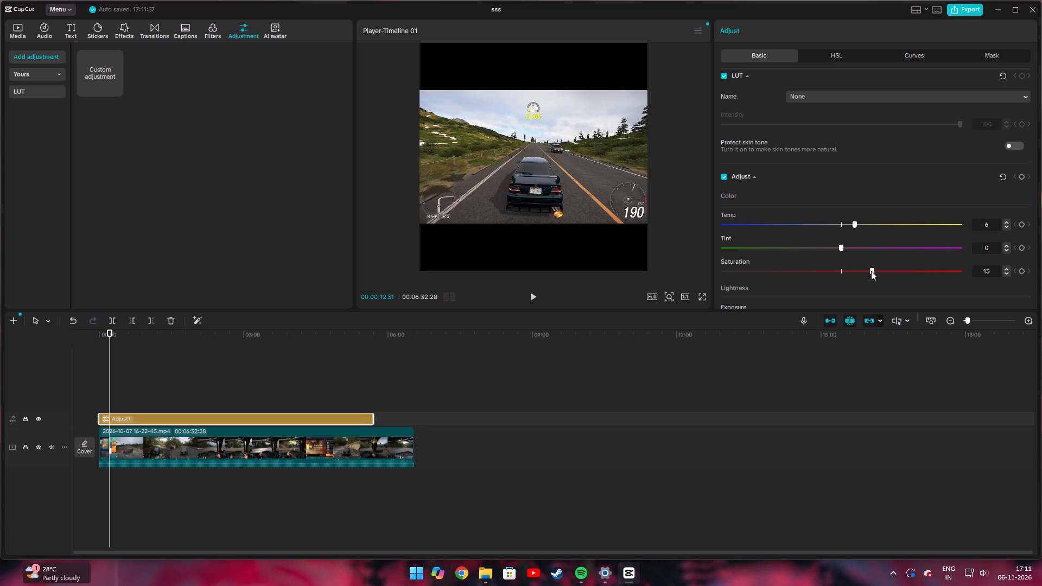
left_click_drag(871, 271, 887, 271)
Set the adjustment layer's lightness values to Exposure 5 and Contrast 13.
scroll(903, 261, "down", 1)
left_click_drag(840, 266, 842, 266)
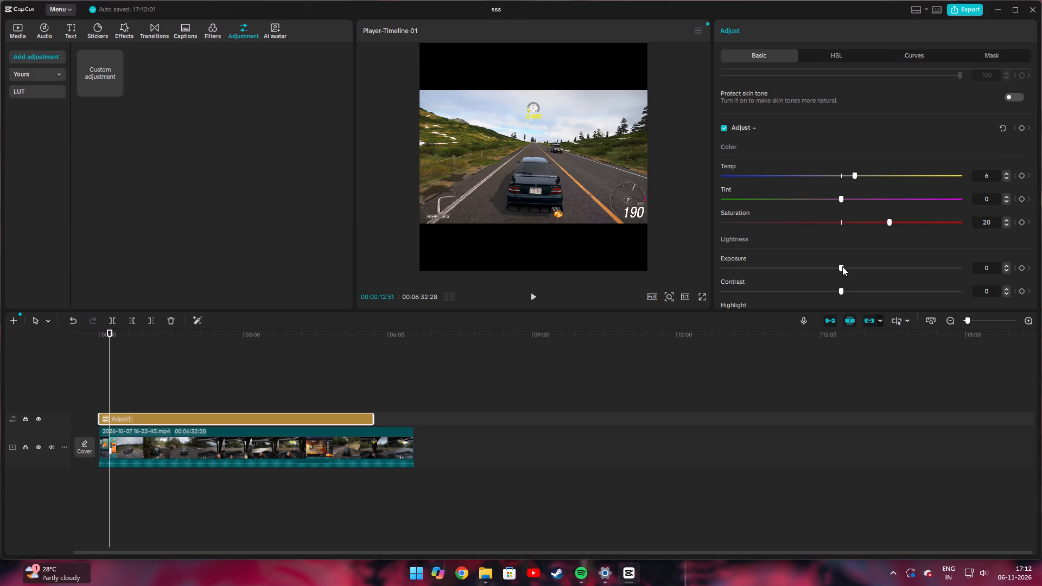
left_click_drag(842, 266, 852, 268)
left_click_drag(840, 289, 855, 289)
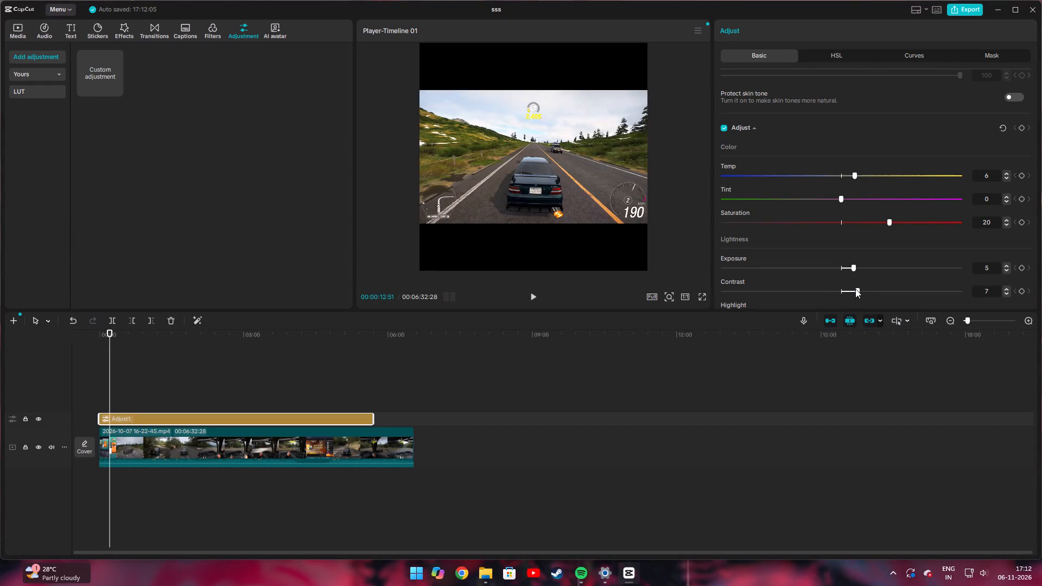
left_click_drag(855, 289, 866, 289)
left_click_drag(866, 289, 869, 289)
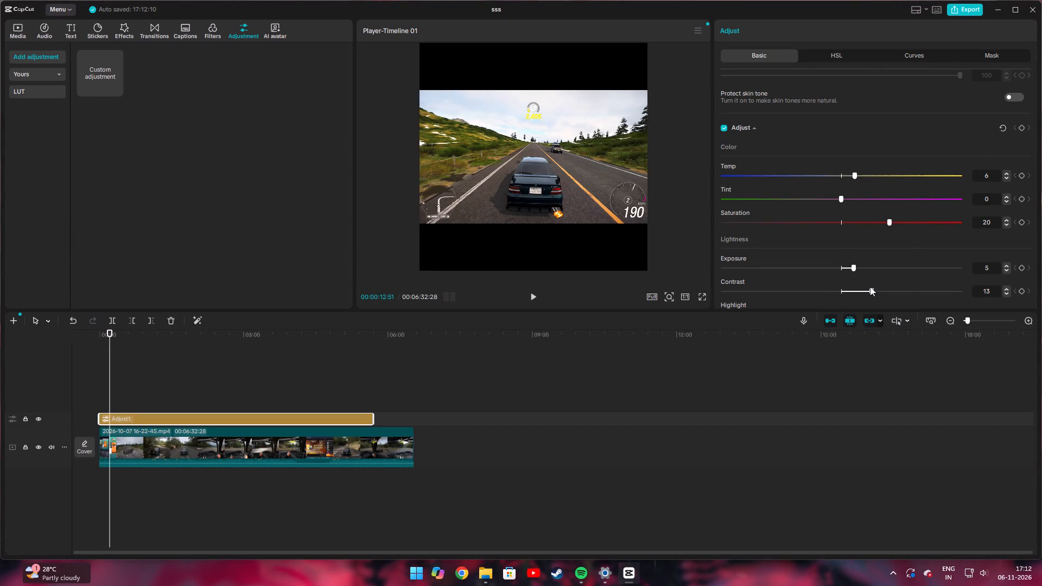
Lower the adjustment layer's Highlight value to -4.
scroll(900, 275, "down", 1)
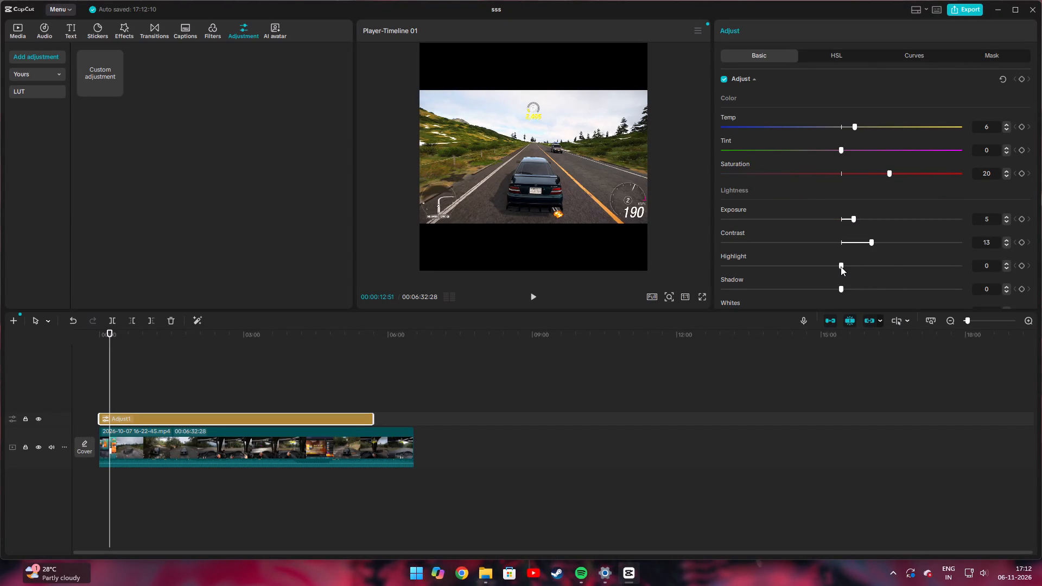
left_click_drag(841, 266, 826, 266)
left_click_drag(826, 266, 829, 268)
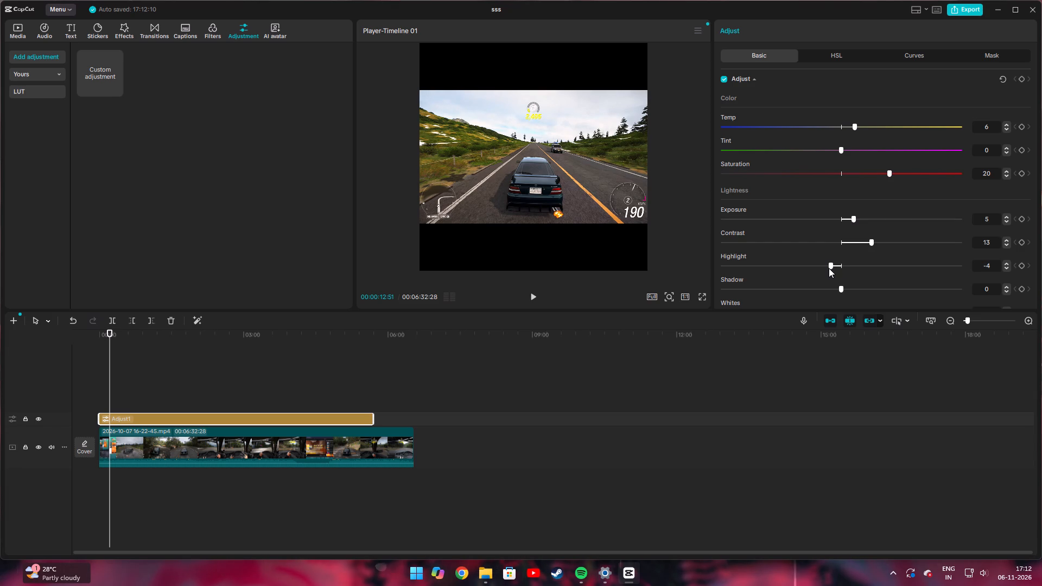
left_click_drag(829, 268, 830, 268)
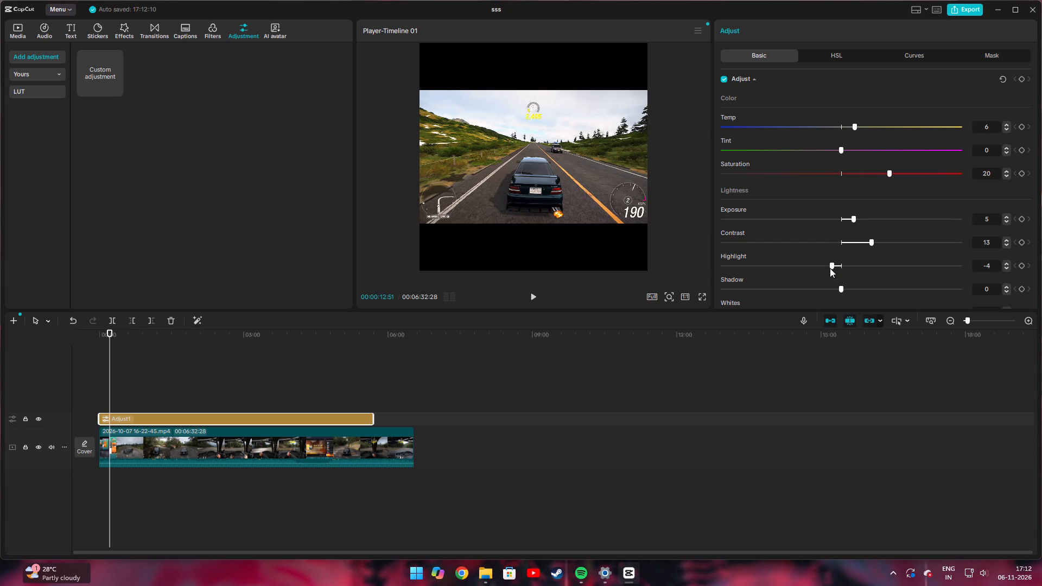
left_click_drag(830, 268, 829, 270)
Set the adjustment layer's Shadow value to -5.
scroll(887, 264, "down", 1)
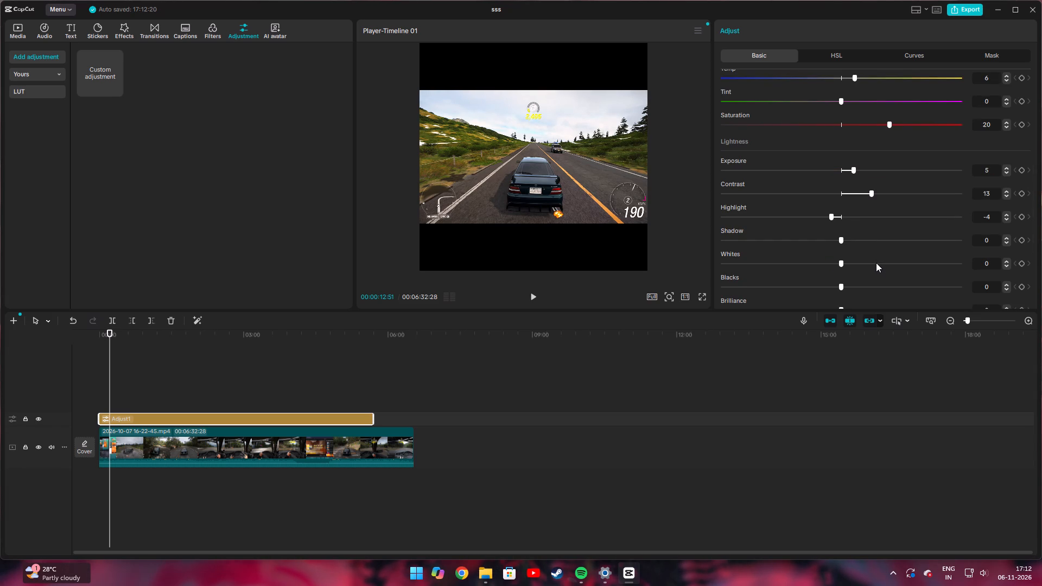
left_click_drag(840, 239, 830, 242)
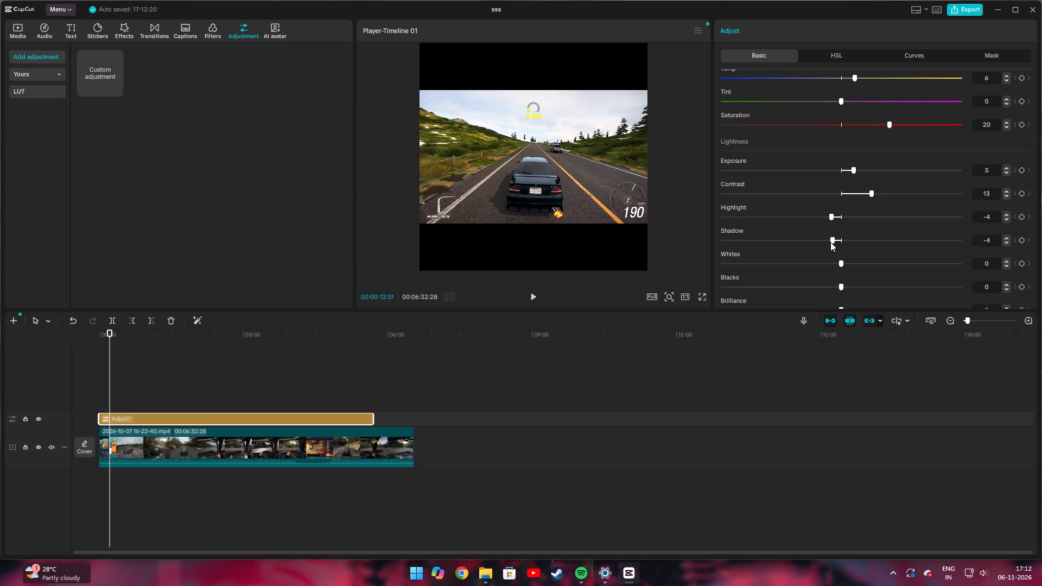
left_click_drag(830, 242, 827, 245)
Try a positive Highlight value of 5 on the adjustment layer, and return Highlight to 0.
left_click_drag(831, 213, 838, 213)
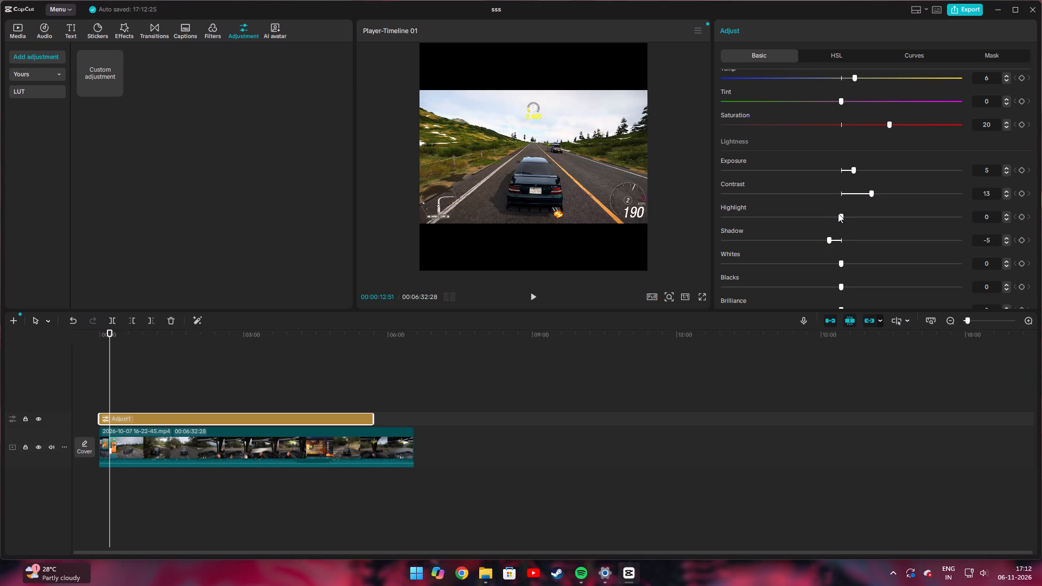
left_click_drag(838, 213, 852, 226)
left_click_drag(852, 226, 842, 228)
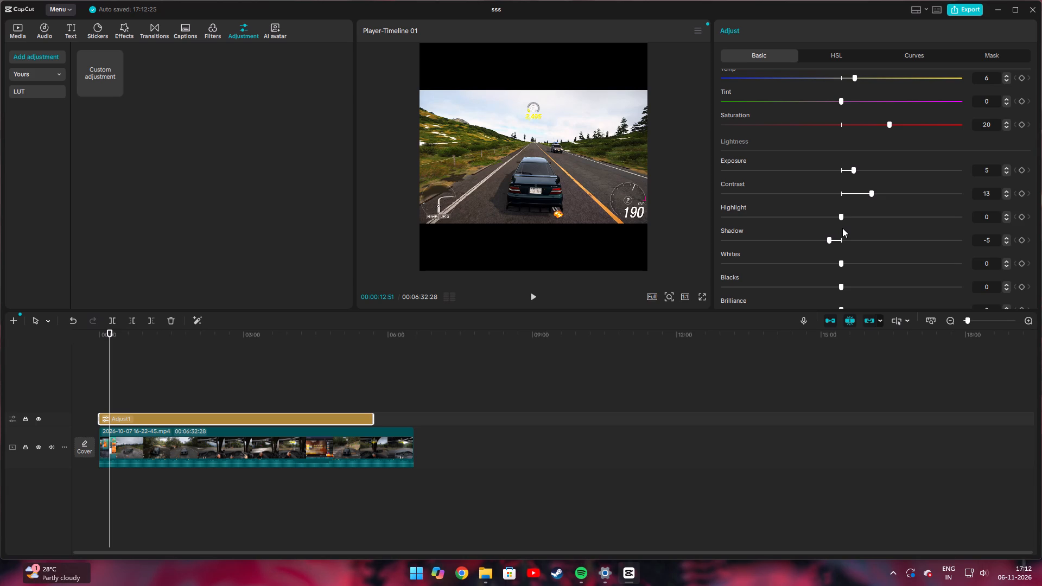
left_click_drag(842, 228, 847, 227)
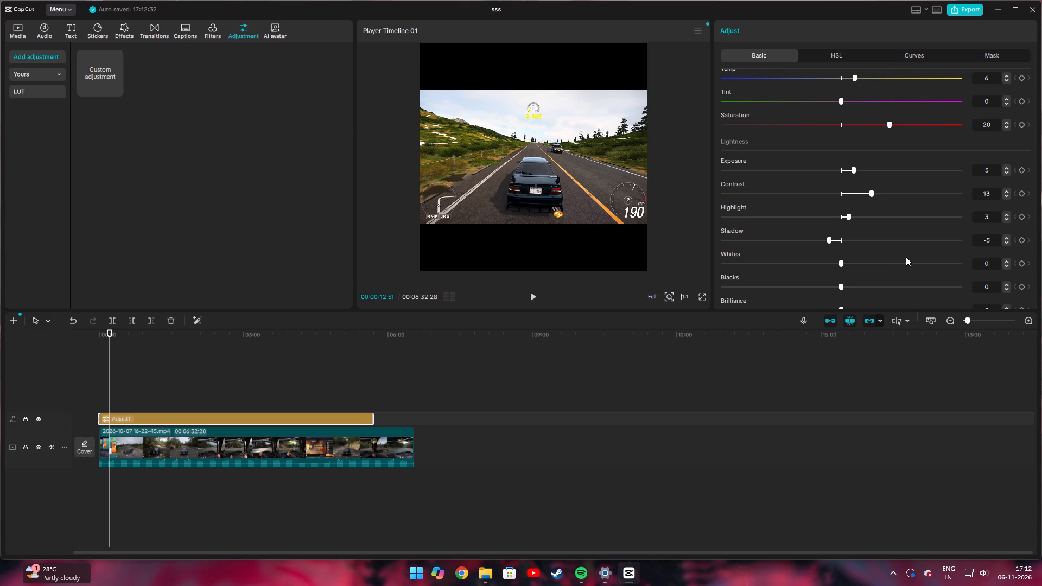
Set the adjustment layer's Sharpen effect to 12 and raise its Clarity slightly.
scroll(884, 256, "down", 1)
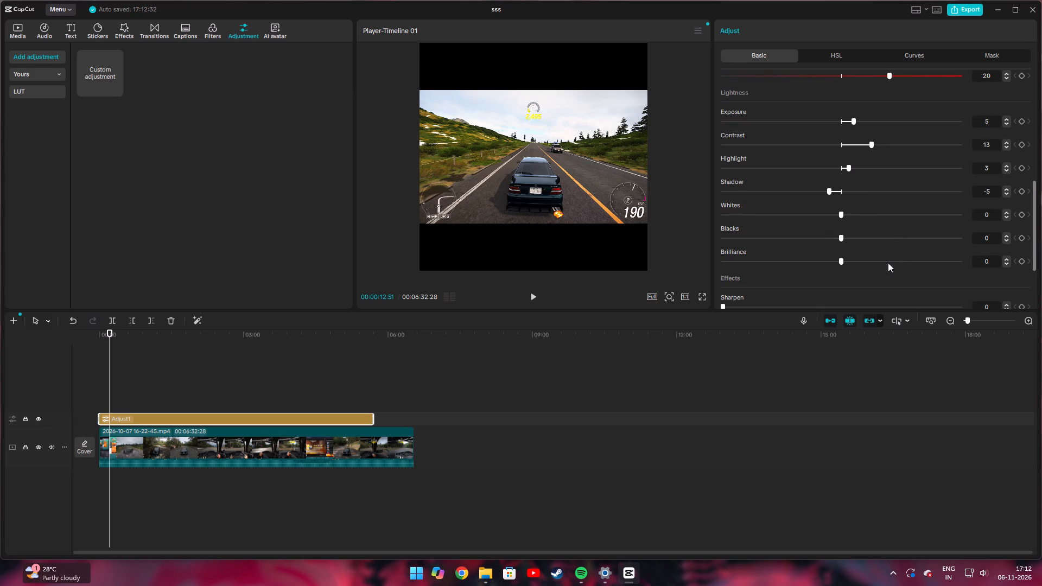
scroll(876, 260, "down", 1)
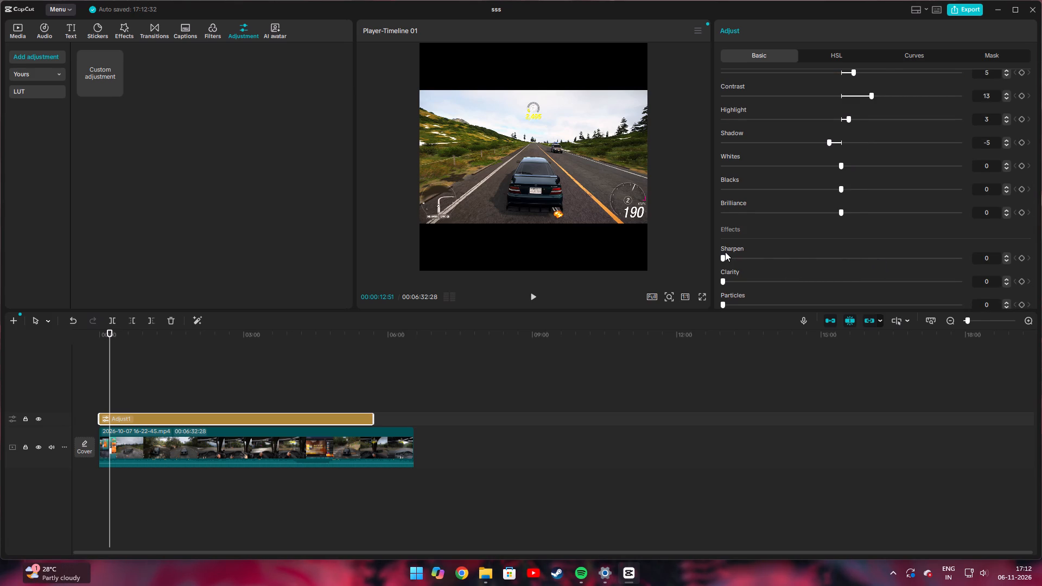
left_click_drag(722, 256, 752, 257)
left_click_drag(752, 257, 770, 264)
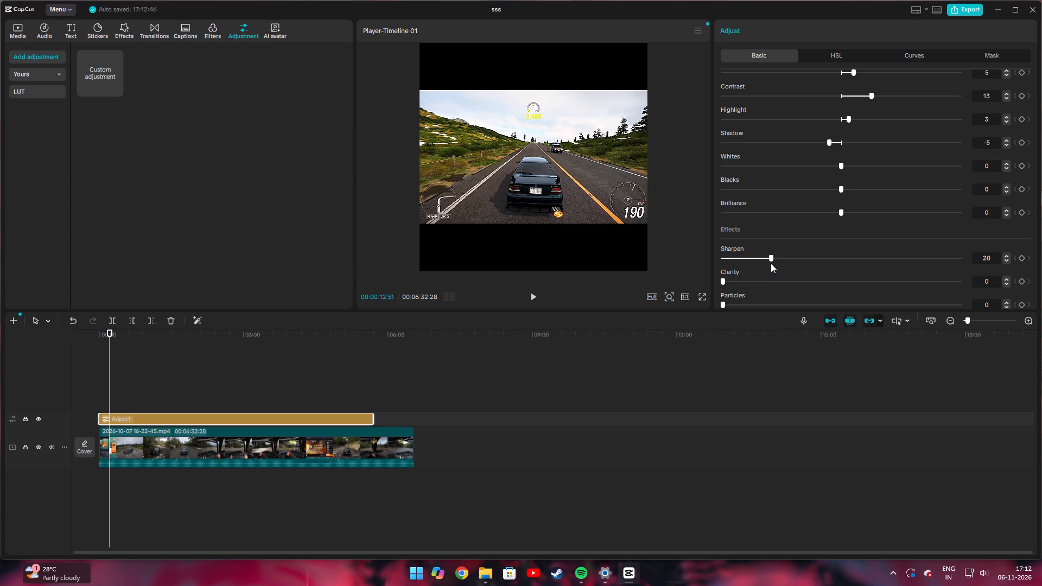
left_click_drag(770, 258, 755, 259)
left_click_drag(721, 279, 733, 279)
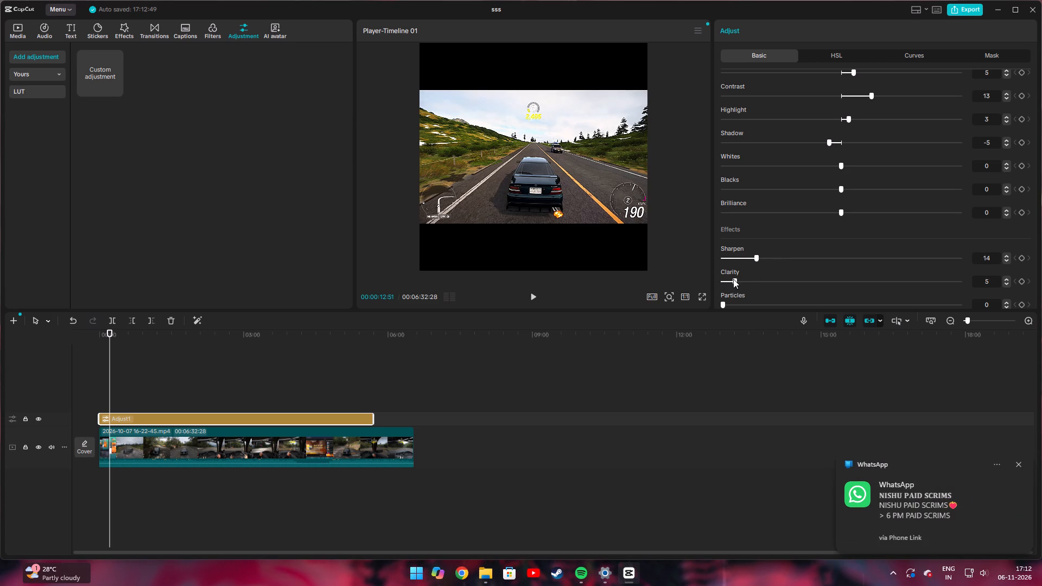
left_click_drag(733, 279, 747, 279)
left_click_drag(758, 256, 752, 257)
Look over the adjustment layer's remaining basic settings and its HSL colour controls.
scroll(824, 277, "down", 3)
scroll(859, 242, "up", 2)
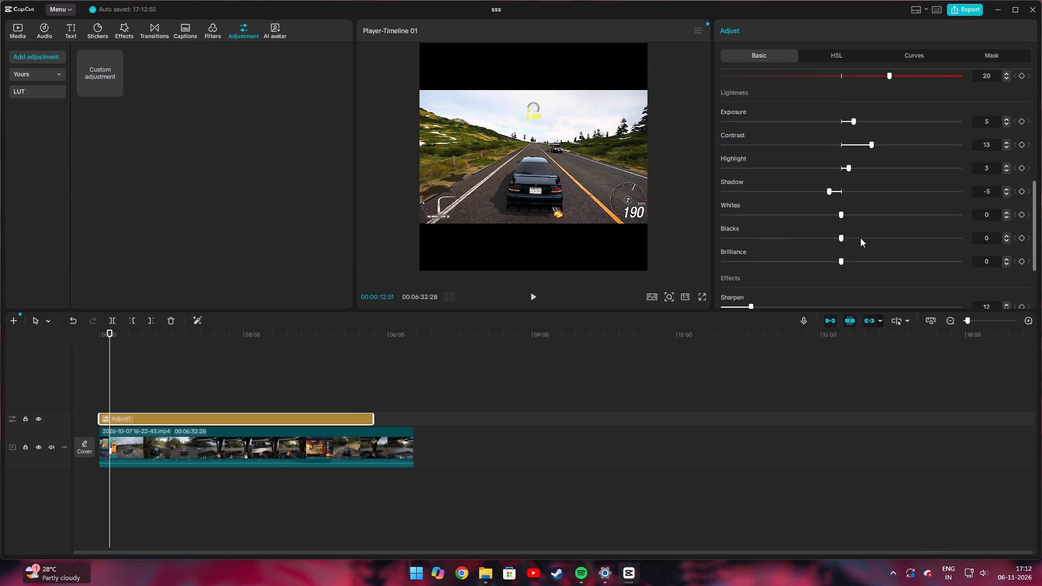
scroll(860, 238, "up", 2)
scroll(938, 100, "up", 6)
left_click(836, 61)
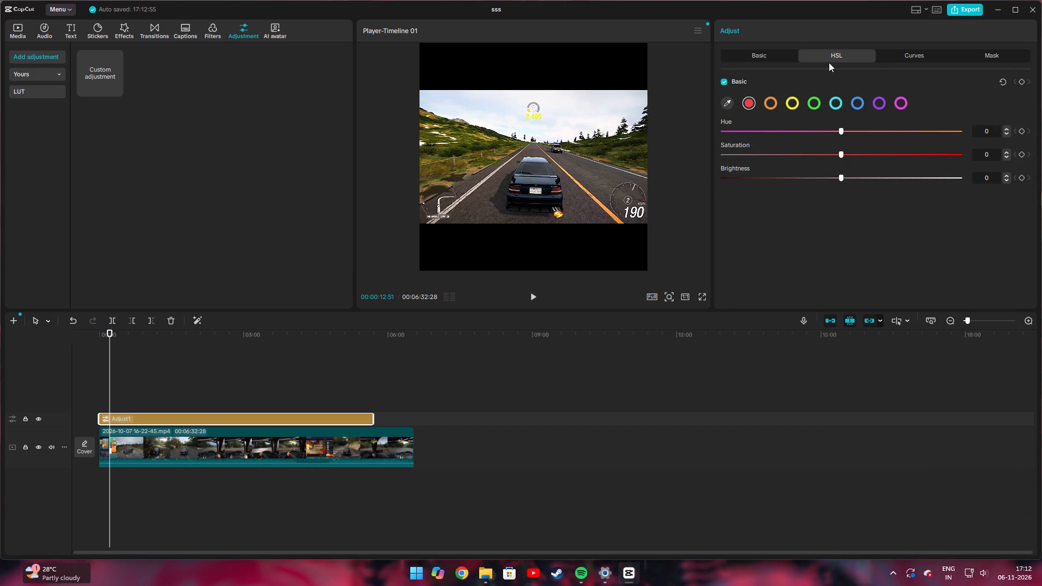
left_click(765, 56)
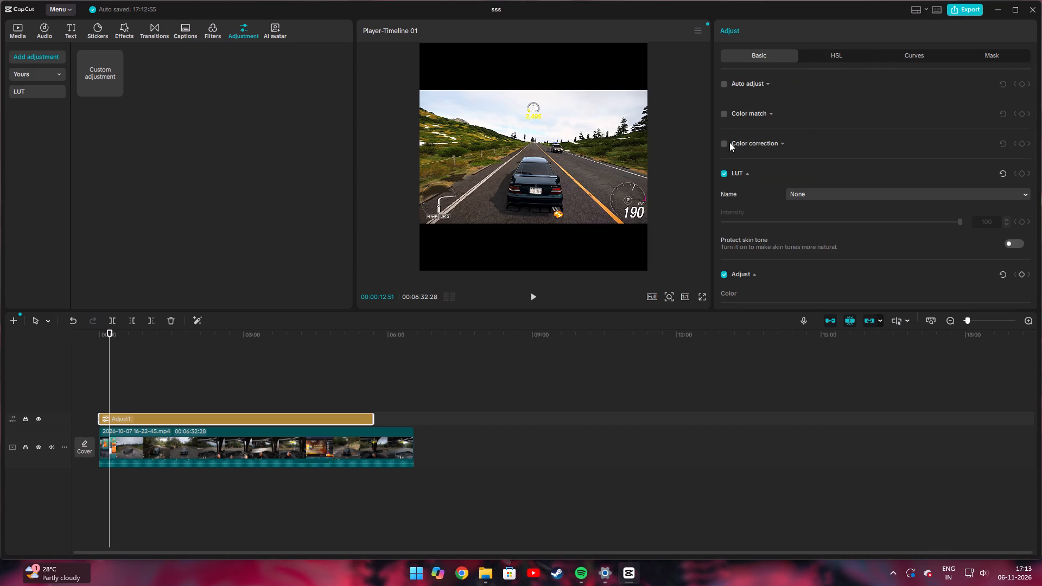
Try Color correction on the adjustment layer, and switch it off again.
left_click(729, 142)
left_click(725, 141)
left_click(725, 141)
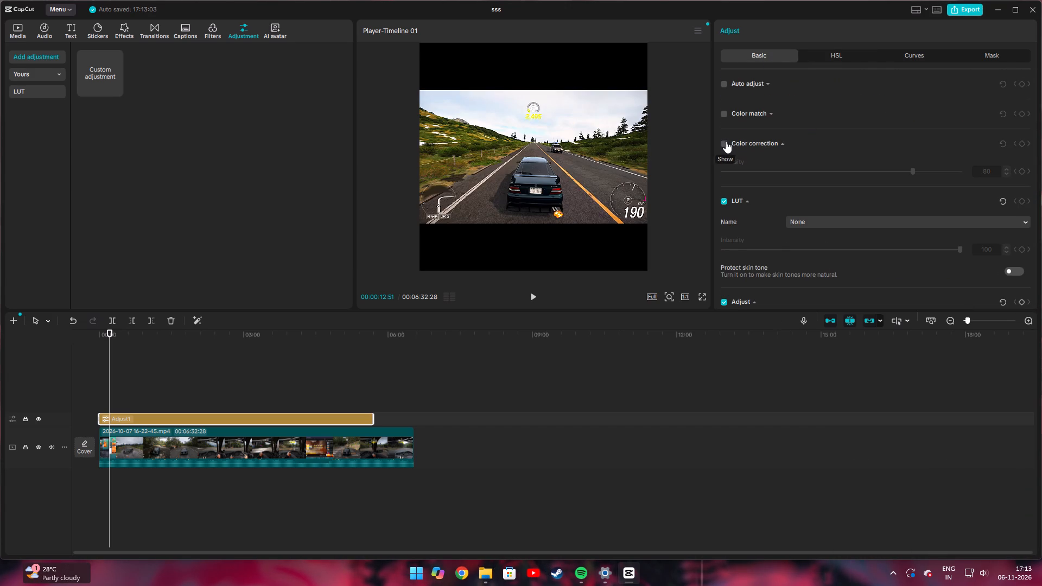
Turn on Color match for the adjustment layer.
left_click(726, 115)
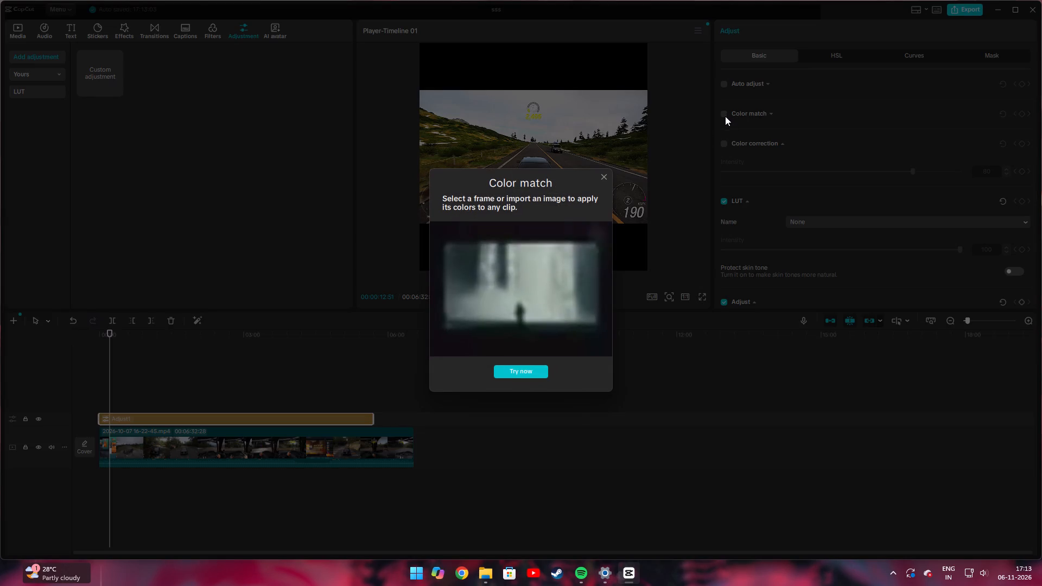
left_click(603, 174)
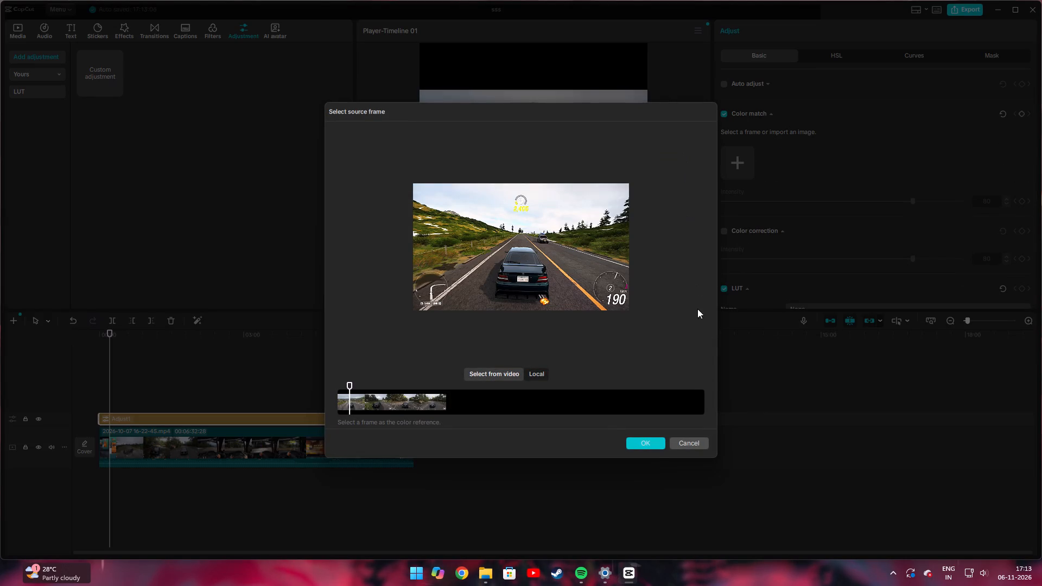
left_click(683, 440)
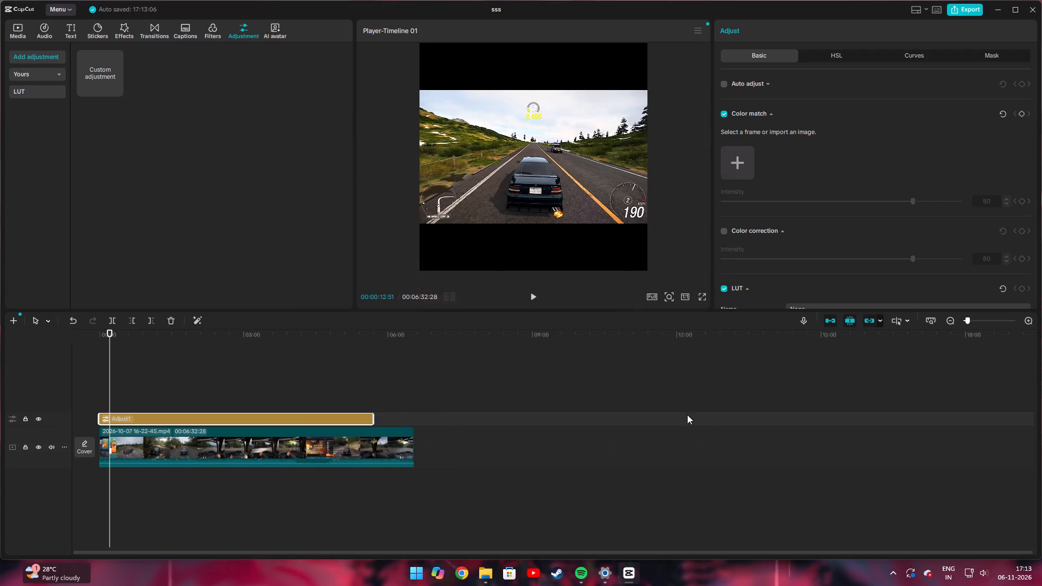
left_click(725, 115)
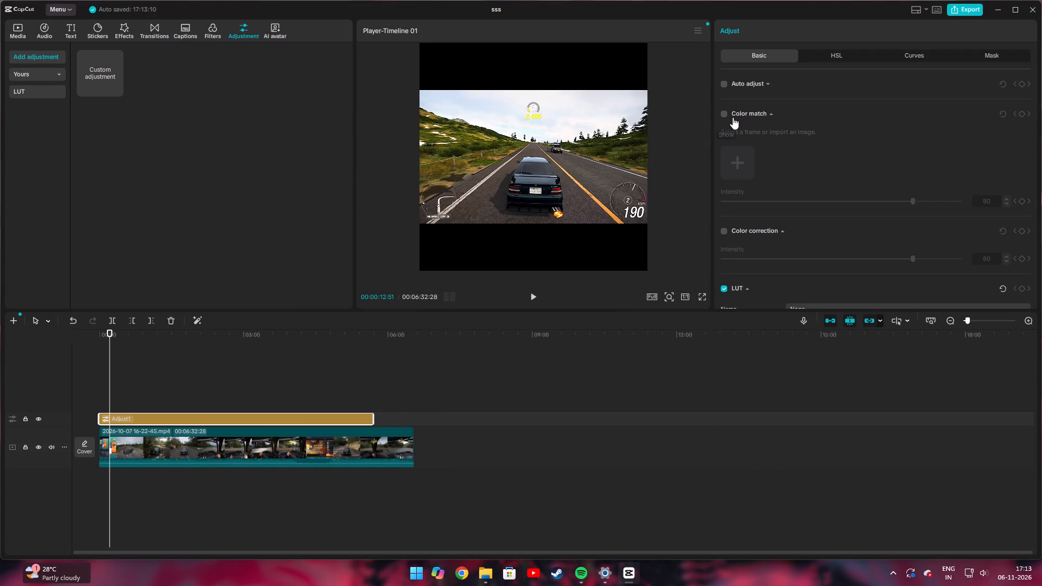
Enable Auto adjust on the adjustment layer and lower its intensity to about 6.
left_click(727, 85)
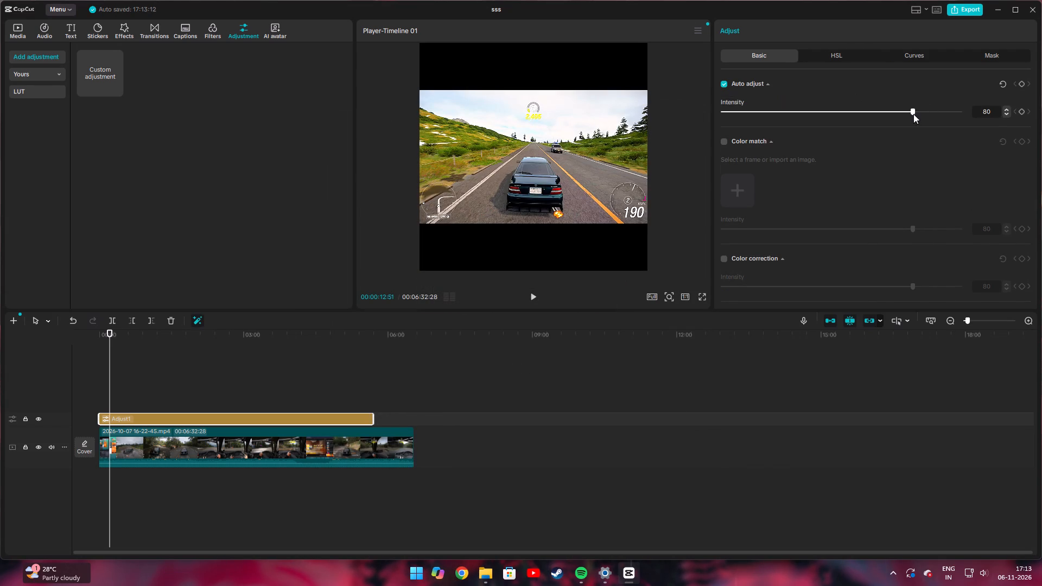
left_click_drag(911, 110, 734, 136)
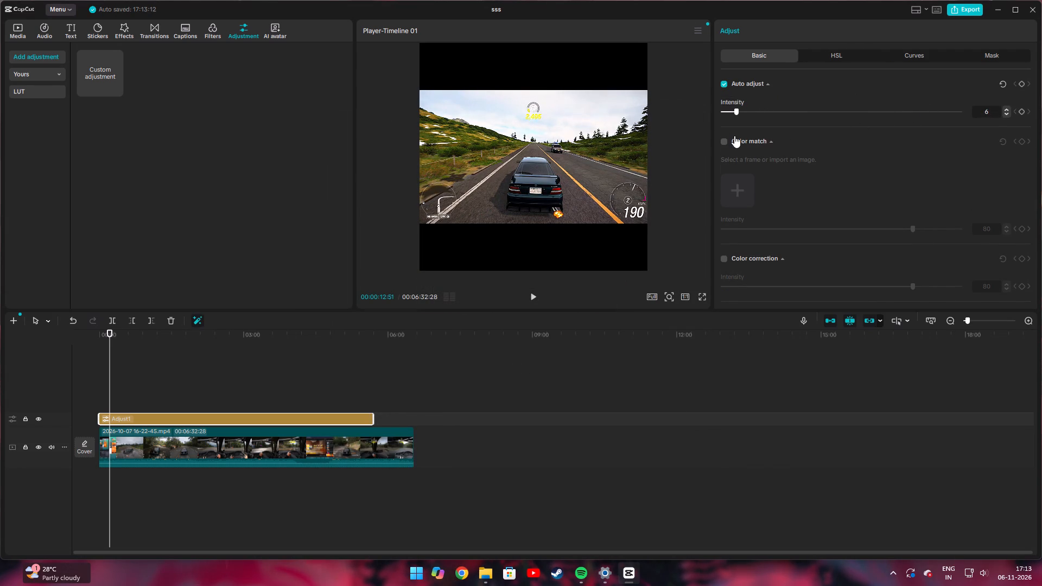
left_click_drag(734, 136, 728, 138)
Play the graded driving footage in full-screen preview and examine how the adjustment layer's colours look across different scenes.
left_click(705, 295)
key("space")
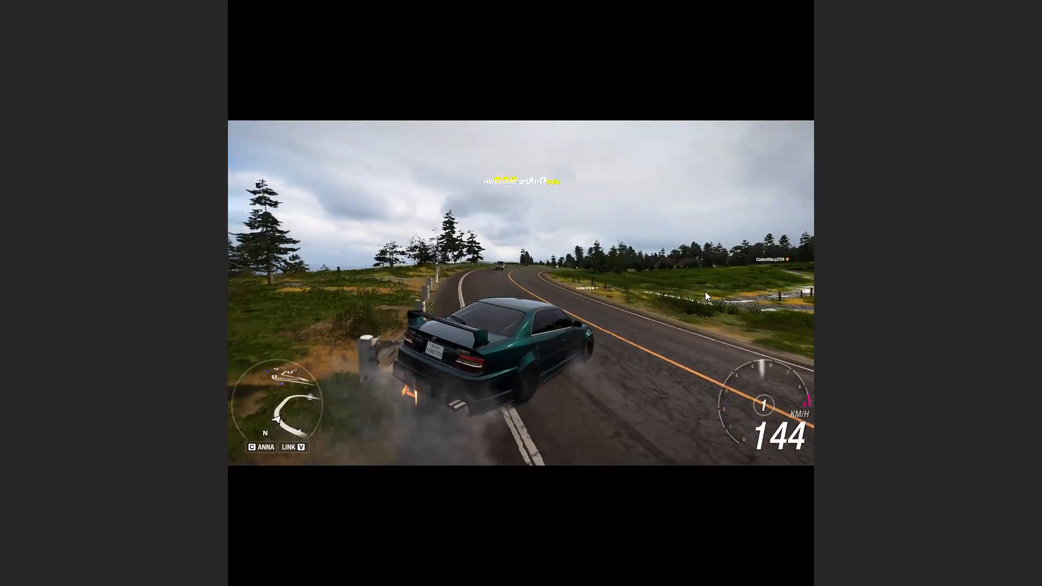
key("Escape")
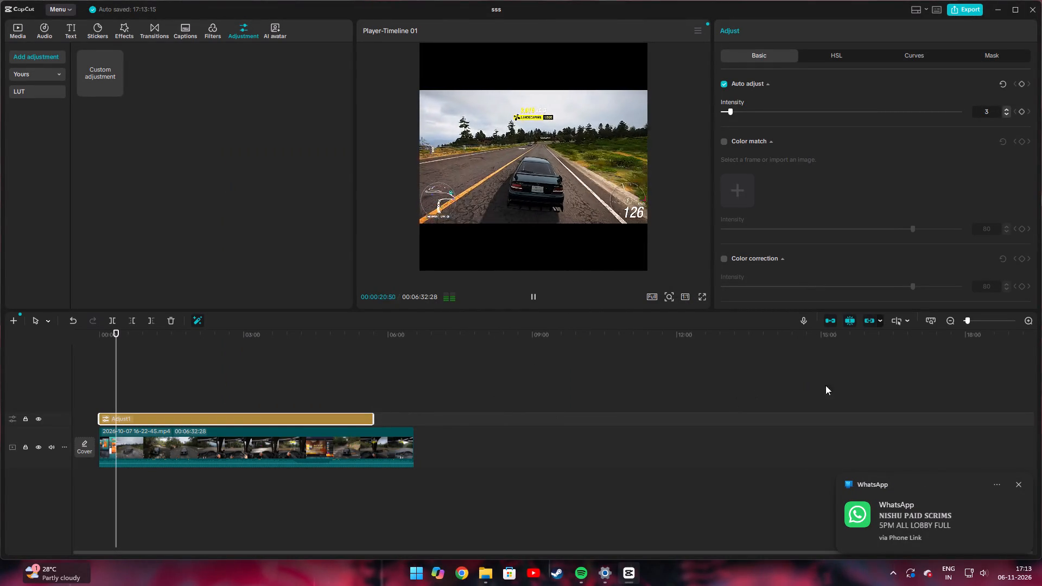
left_click(1019, 482)
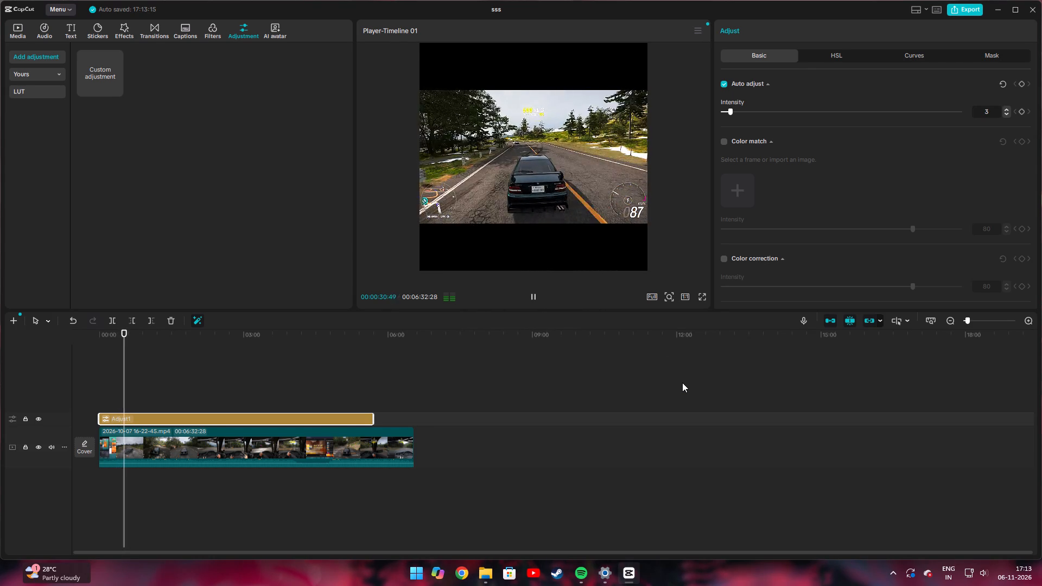
left_click(697, 295)
left_click(702, 295)
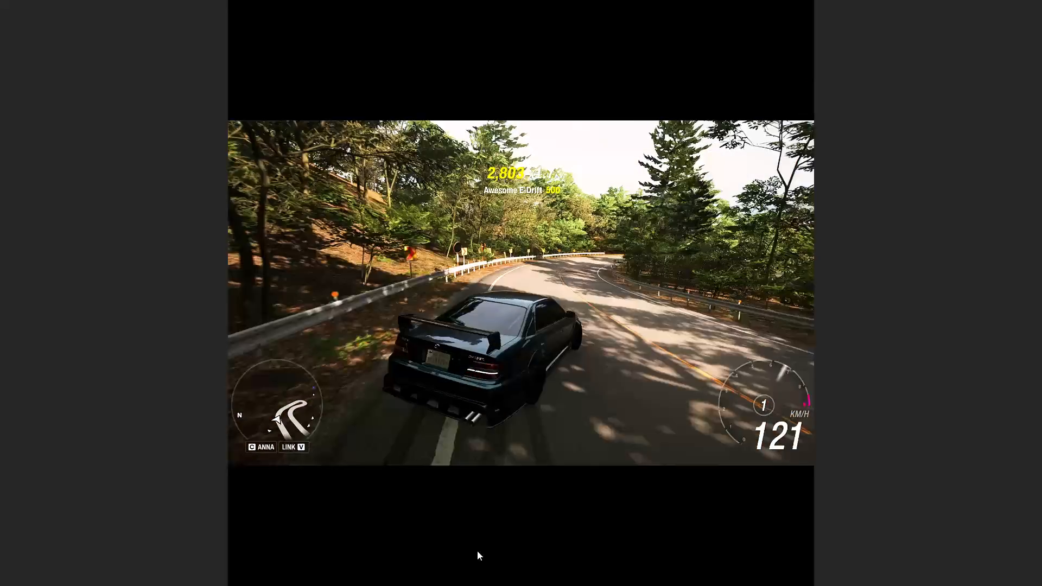
left_click(492, 537)
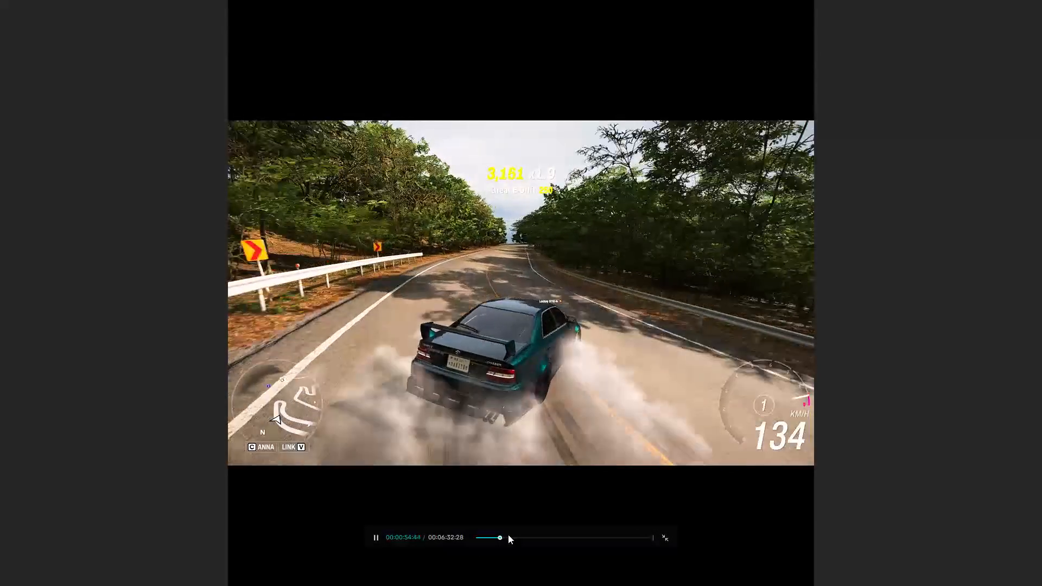
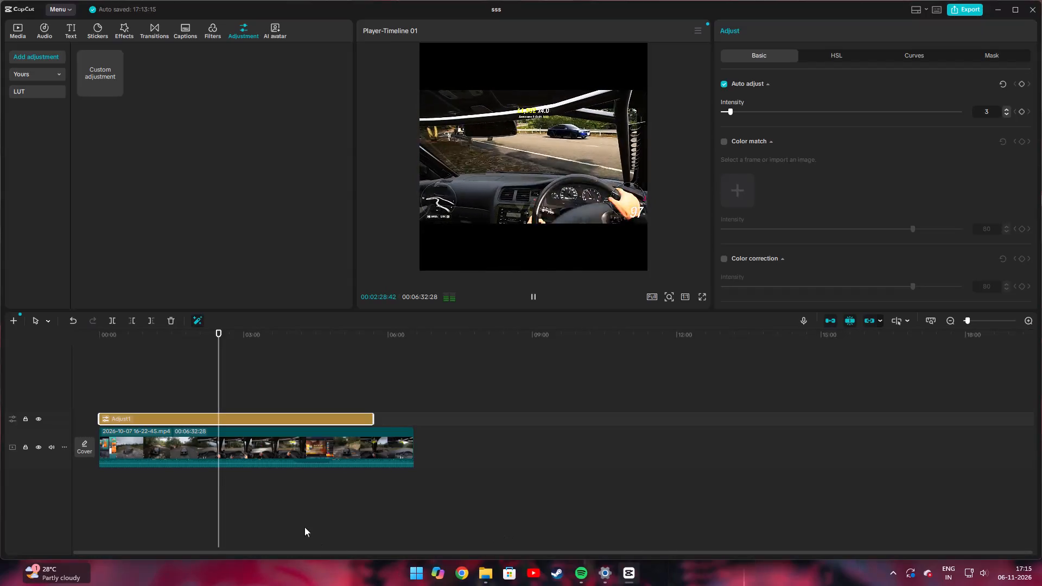
Find the start of the unwanted stretch in the gameplay clip and split the clip at 00:02:26:40.
left_click(220, 440)
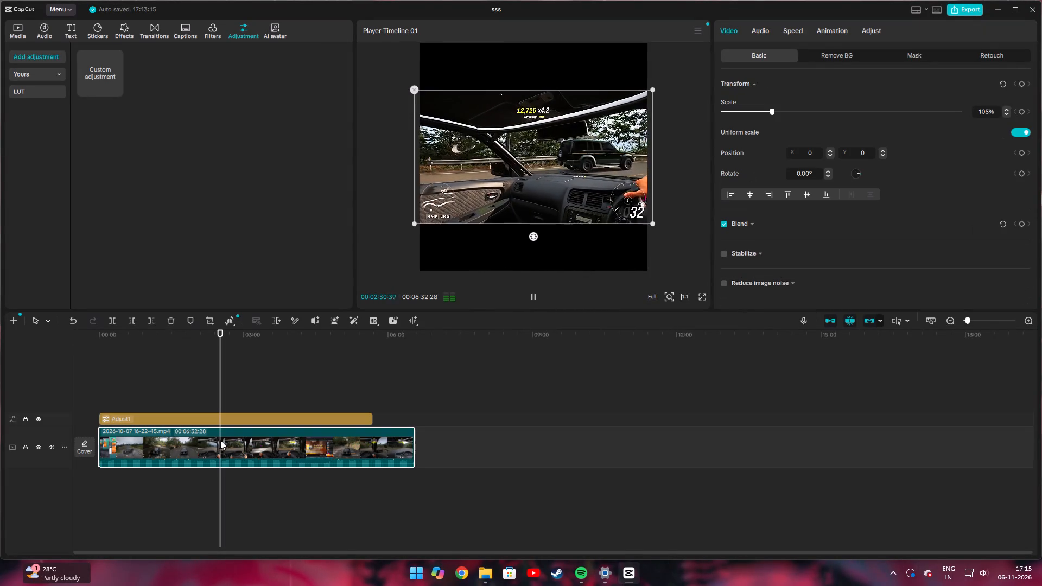
key("space")
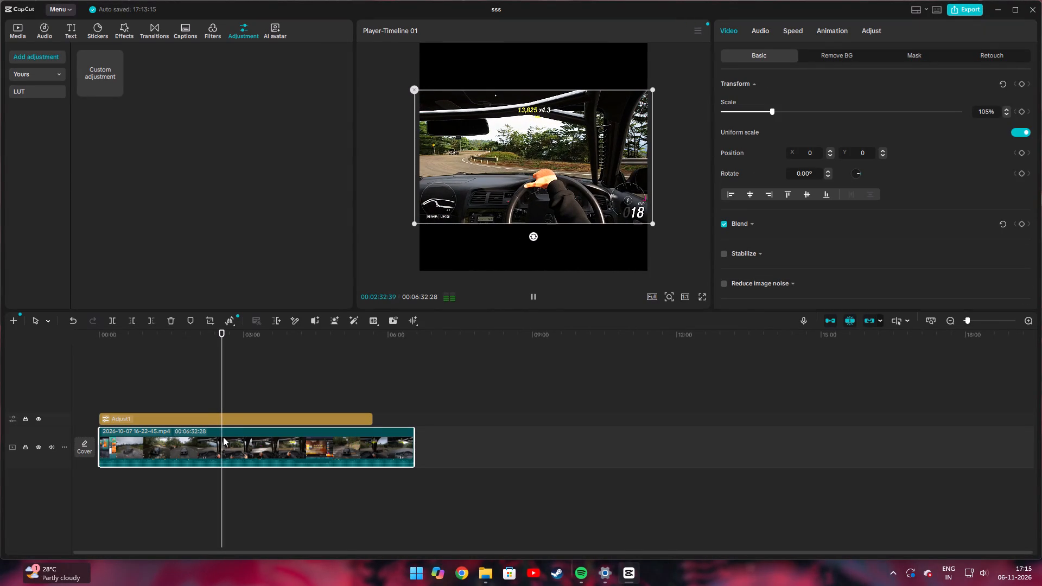
left_click_drag(222, 402, 215, 402)
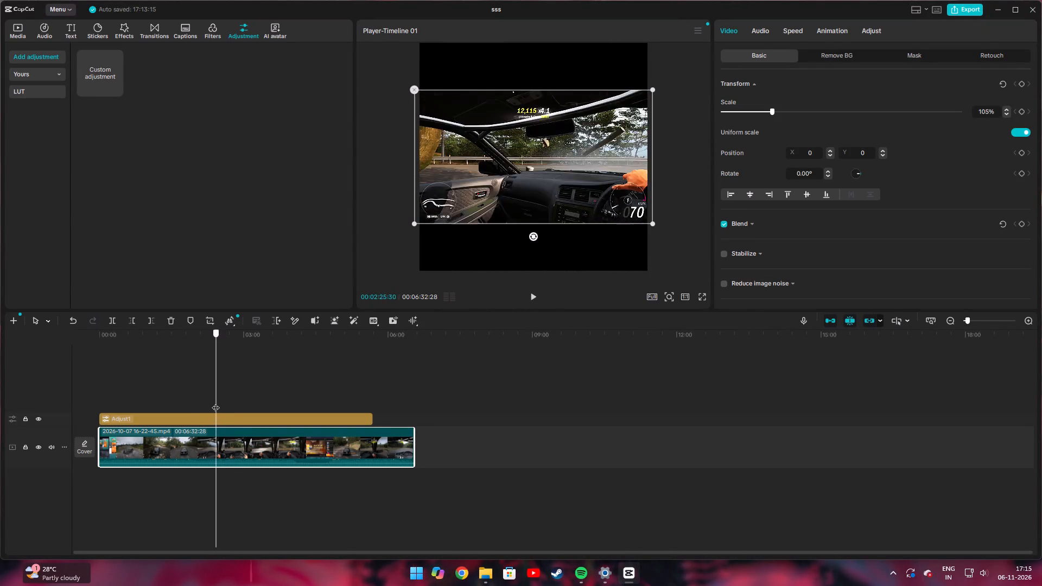
left_click_drag(215, 402, 212, 402)
key("space")
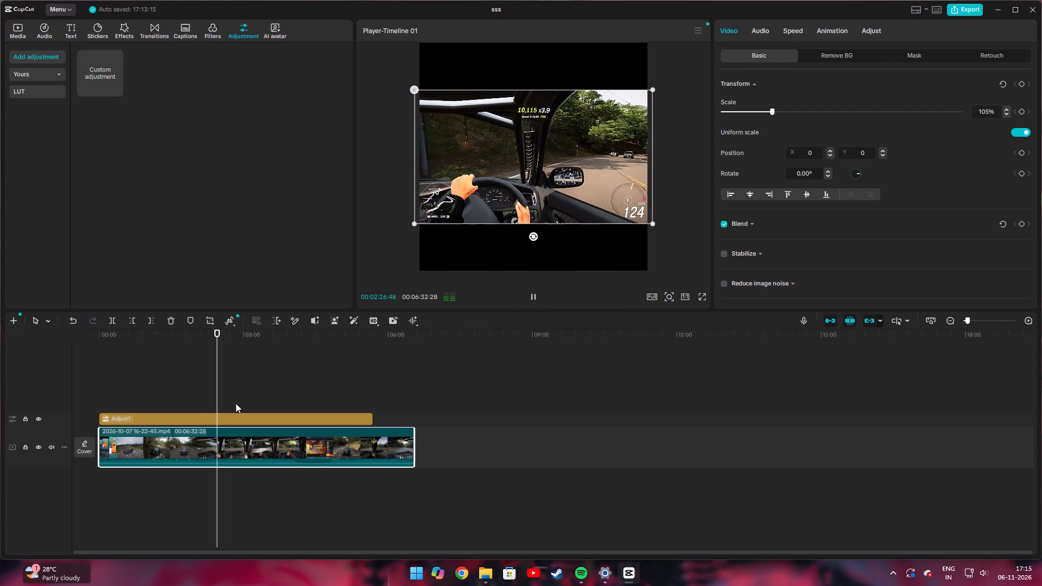
key("space")
left_click(217, 403)
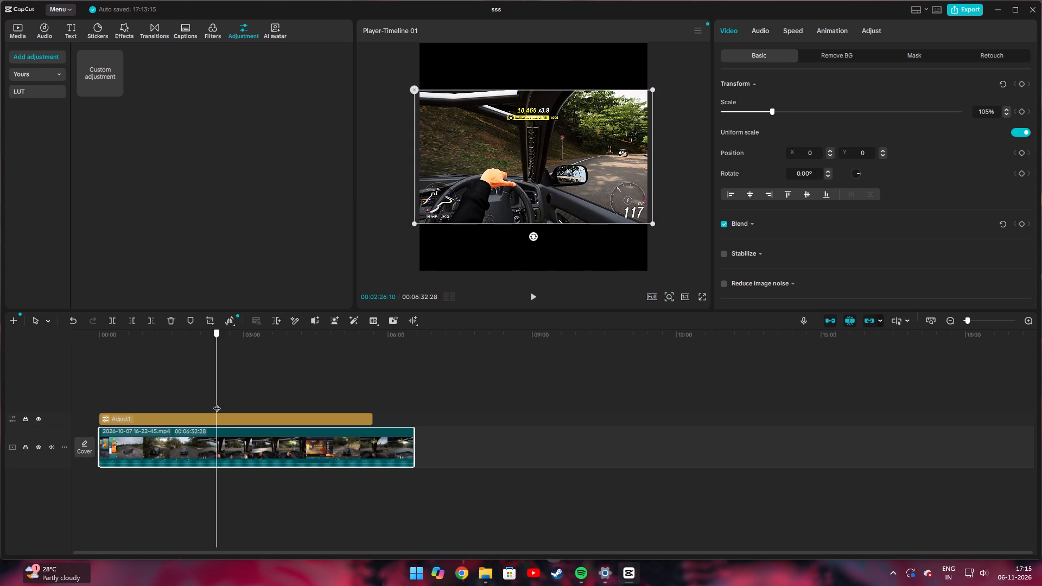
key("space")
key("space")
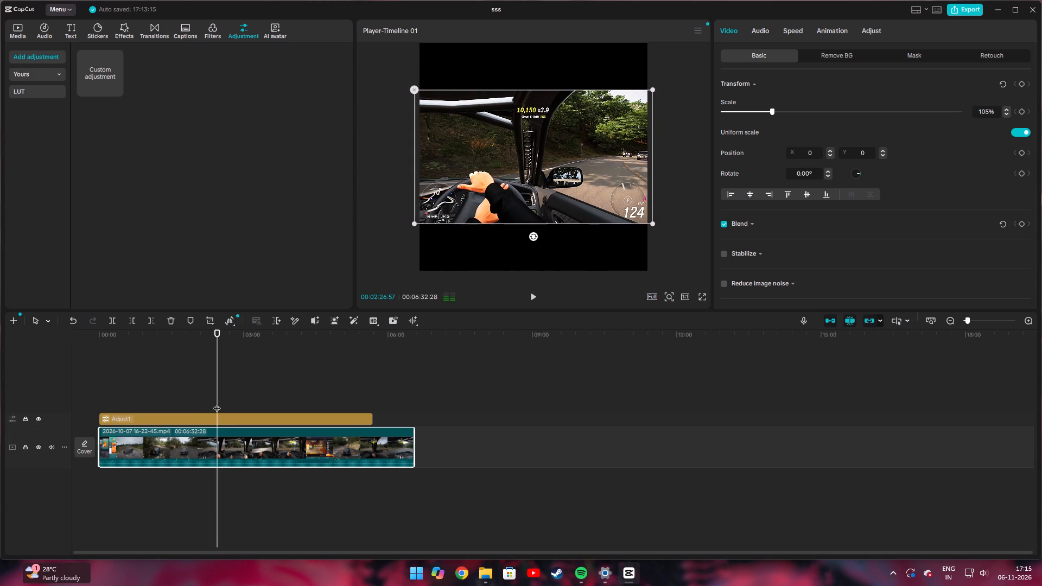
left_click(217, 403)
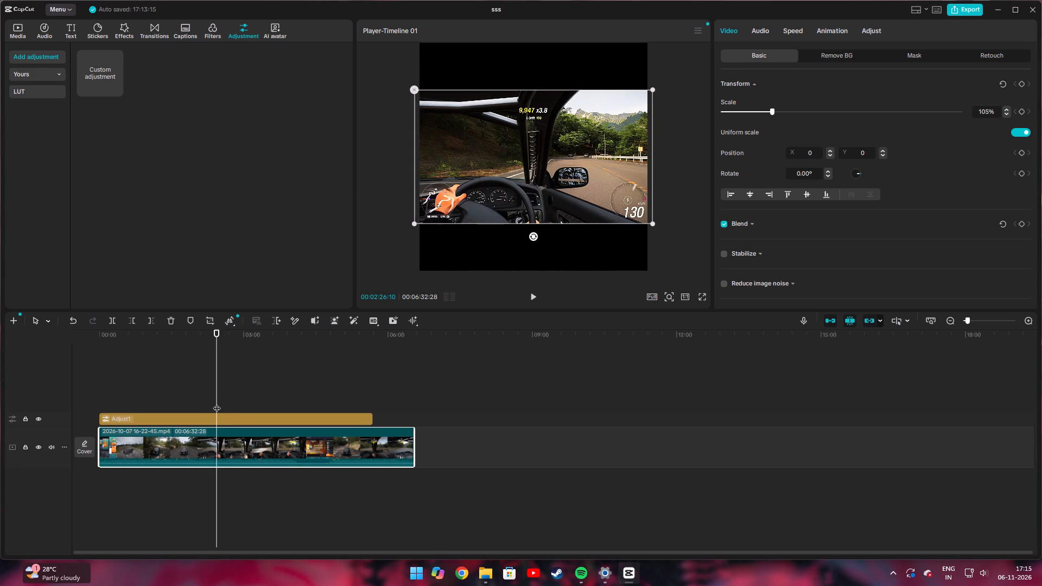
left_click(216, 403)
key("space")
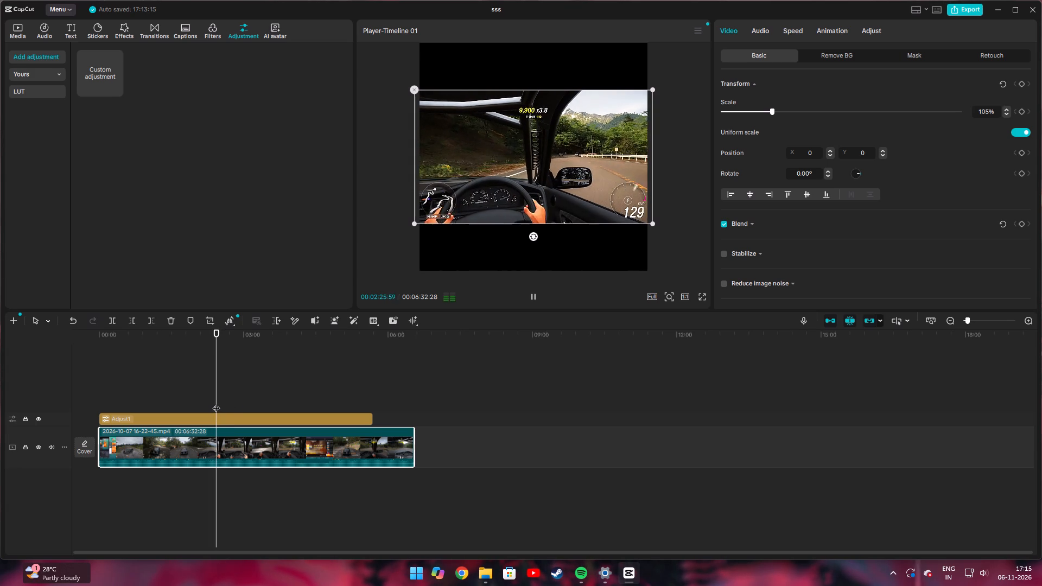
key("space")
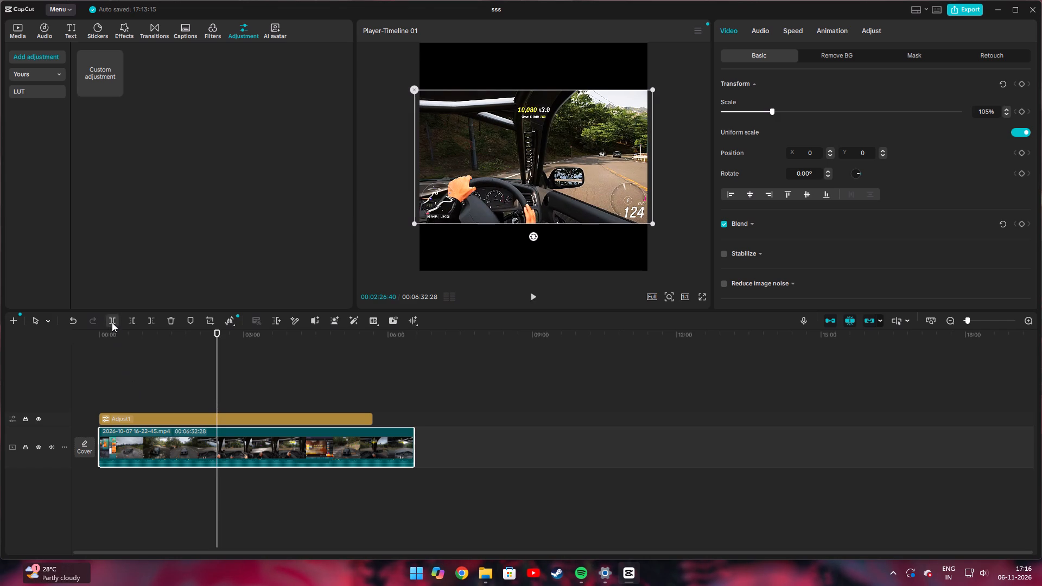
left_click(112, 322)
Find the end of the unwanted stretch and split the second gameplay segment at 00:02:37:00.
left_click(215, 379)
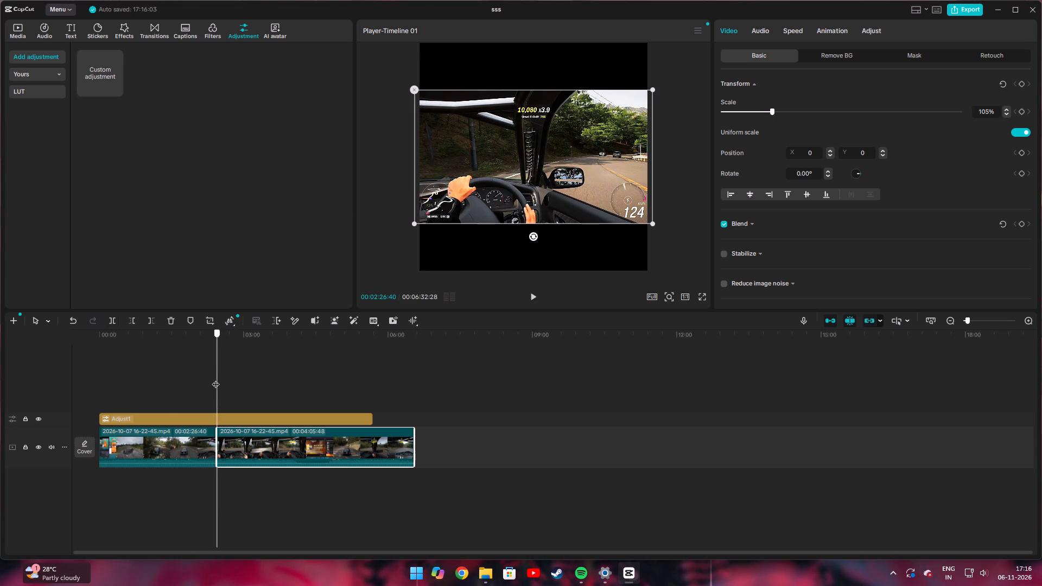
left_click(217, 380)
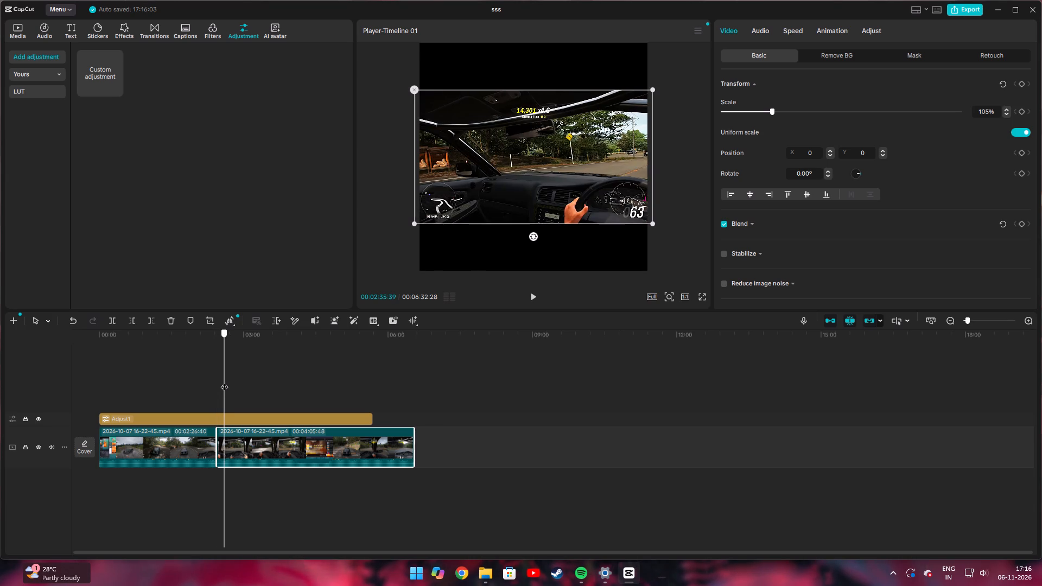
key("space")
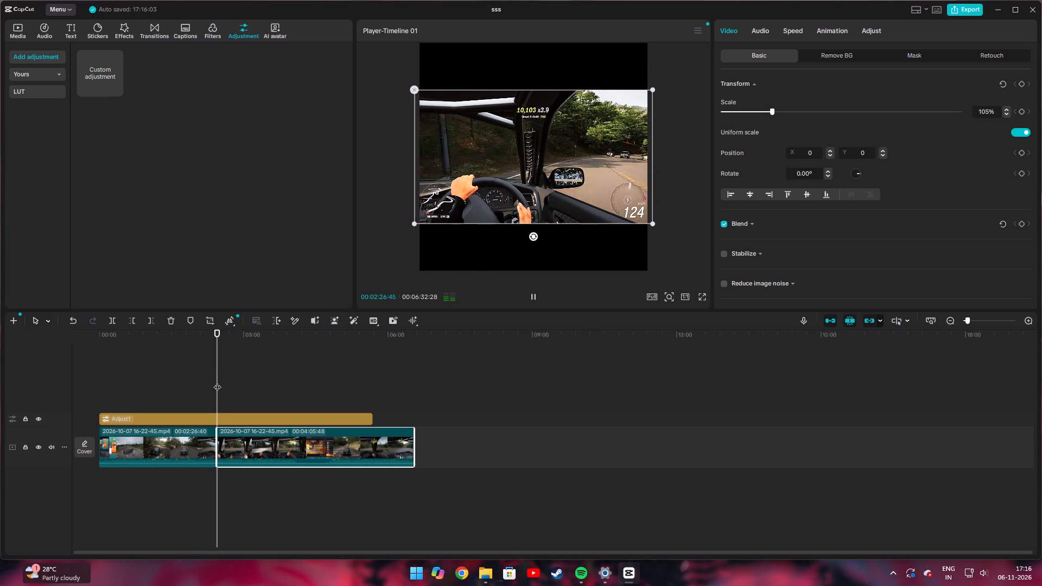
left_click_drag(217, 381, 224, 381)
key("space")
key("space")
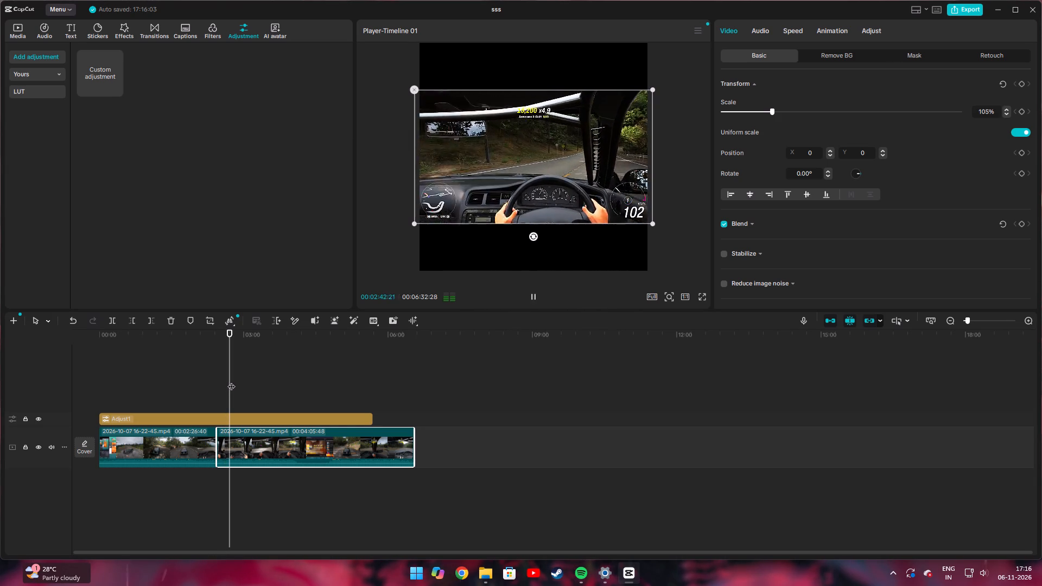
left_click(230, 381)
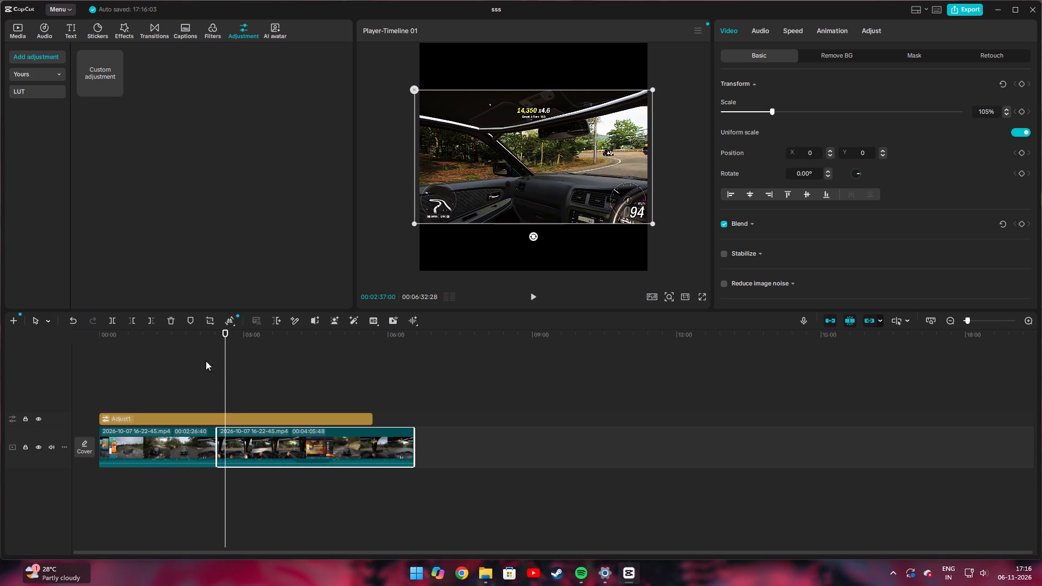
left_click(113, 322)
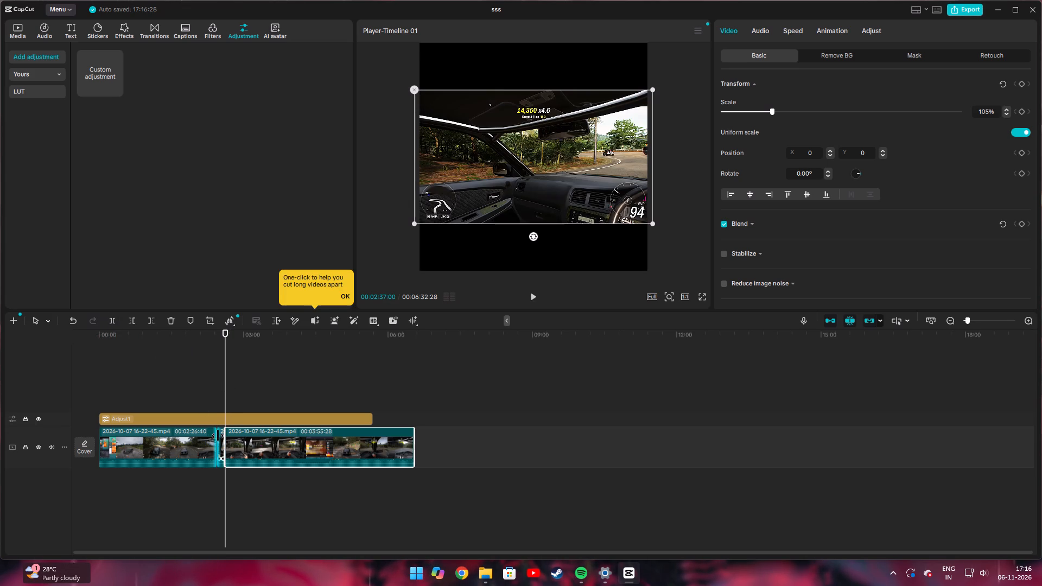
Delete the short gameplay segment between the two splits.
left_click(219, 437)
left_click(220, 439)
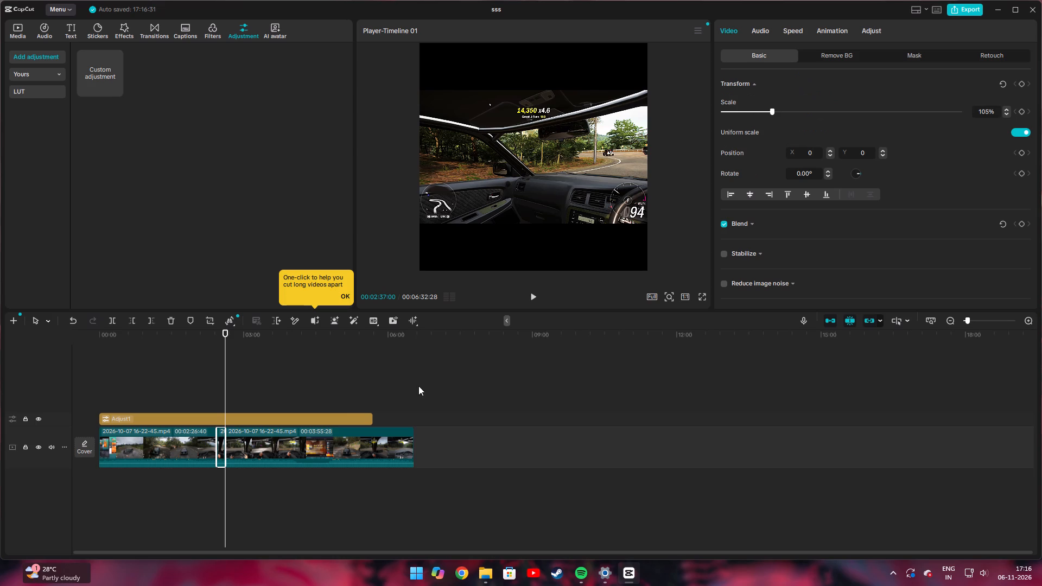
key("BackSpace")
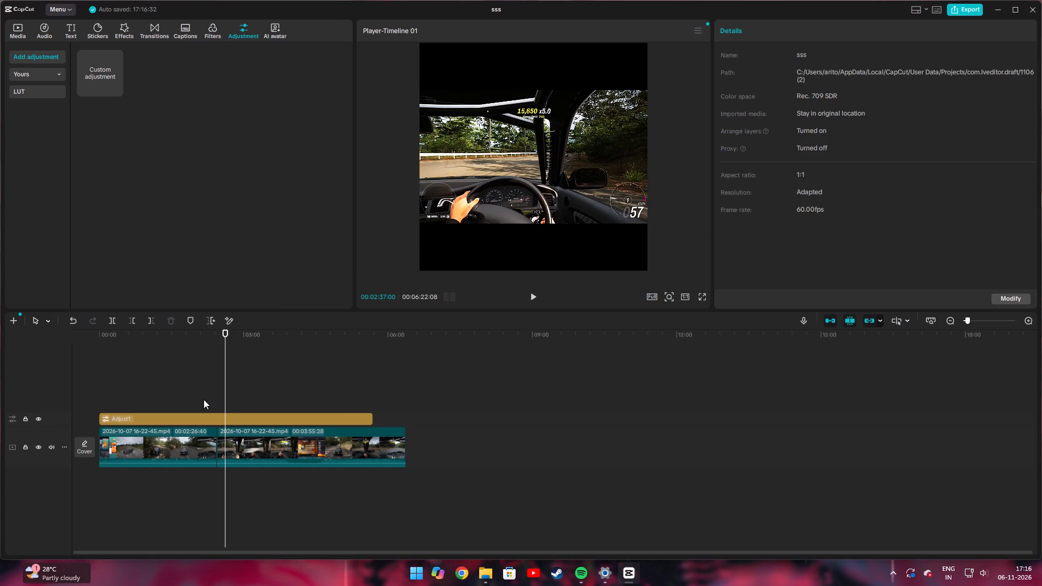
Play the timeline from about 00:02:10, ahead of the cut, to review the edited gameplay.
left_click(203, 399)
key("space")
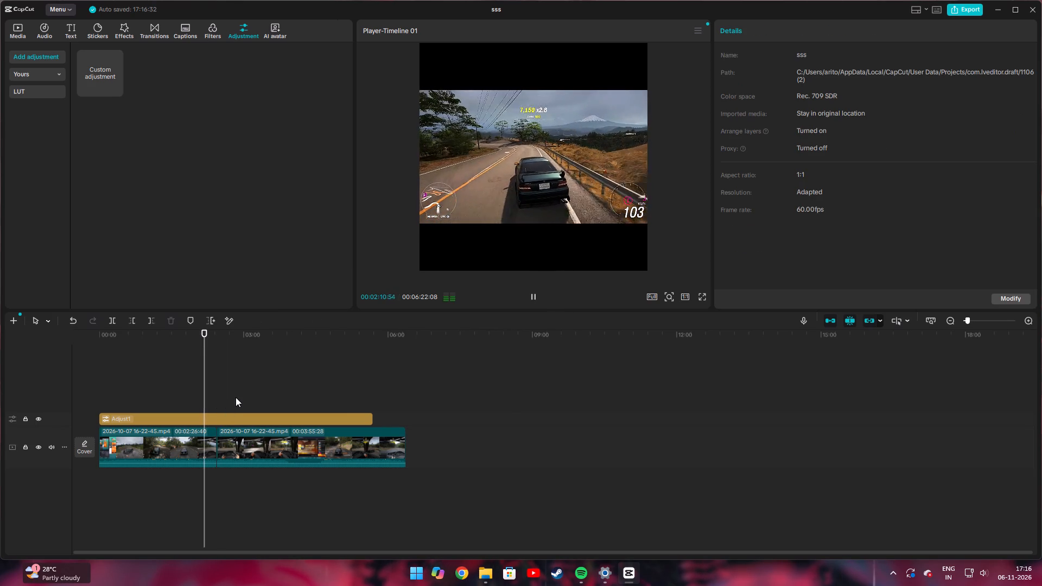
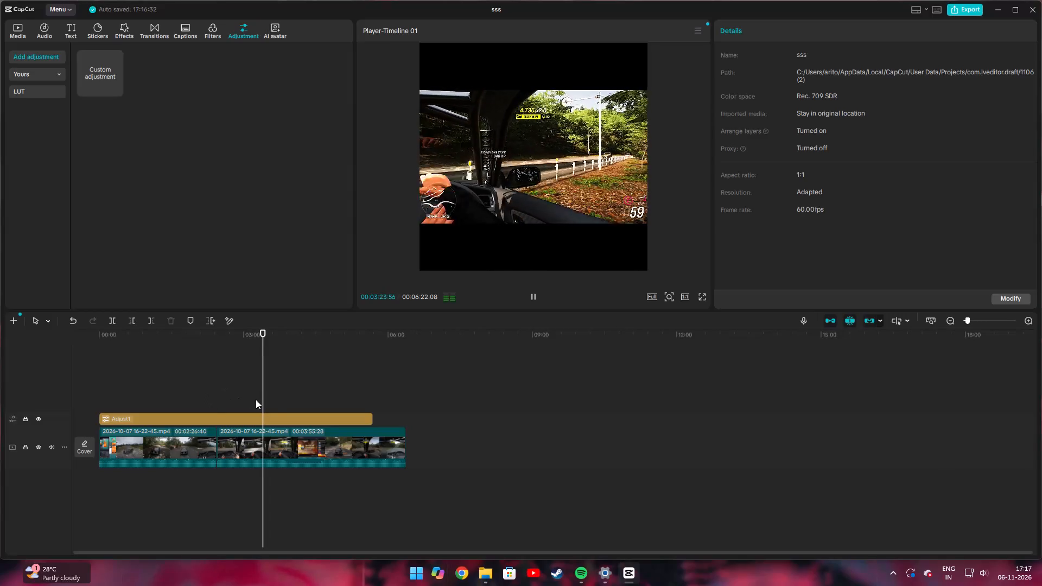
Find the start of the next unwanted stretch in the gameplay and split the second segment at 00:03:14:42.
left_click_drag(264, 400, 257, 400)
key("space")
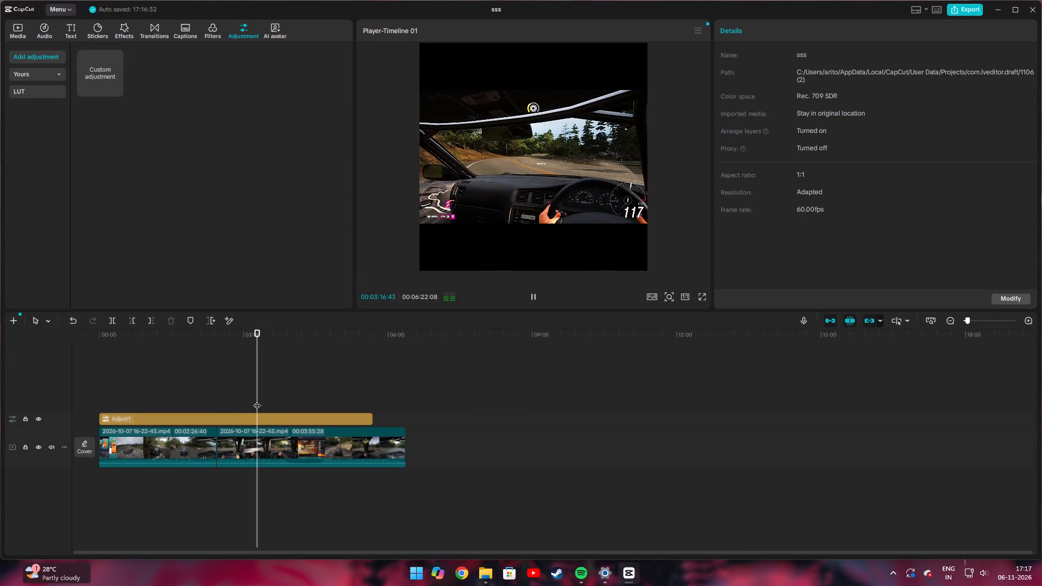
key("space")
left_click_drag(257, 400, 252, 401)
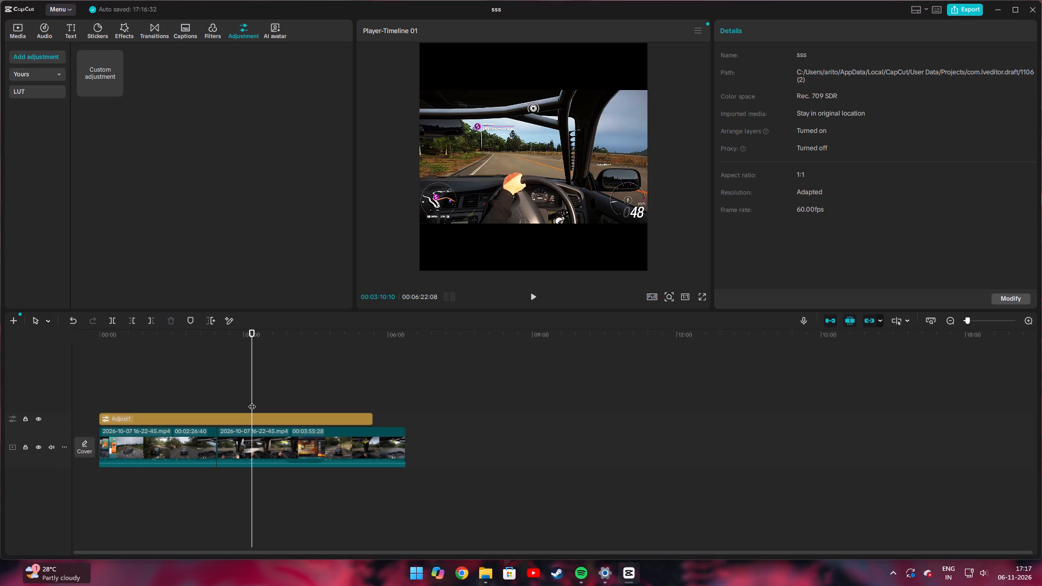
key("space")
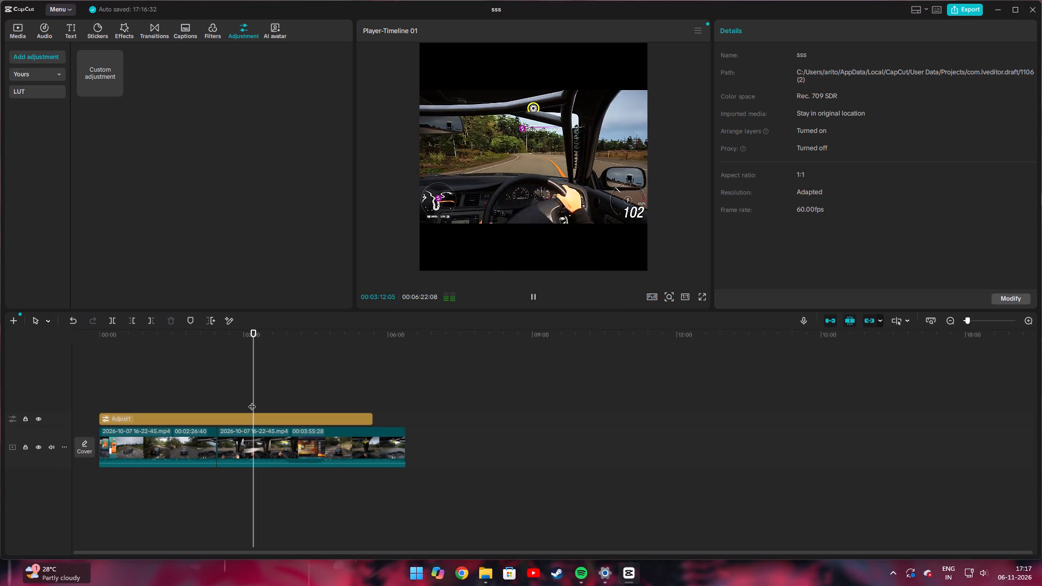
key("space")
key("space")
key("space")
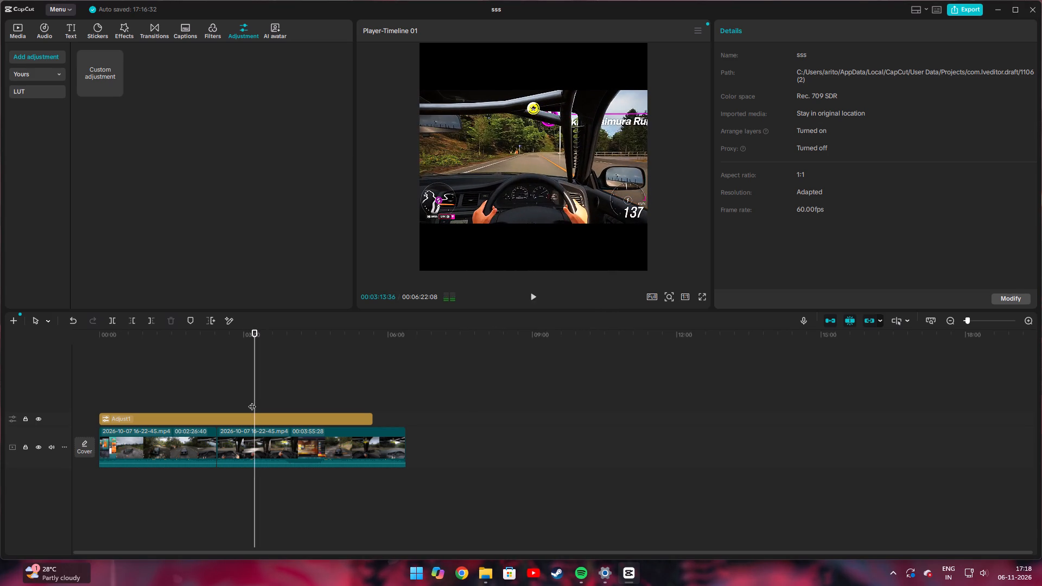
key("space")
key("space")
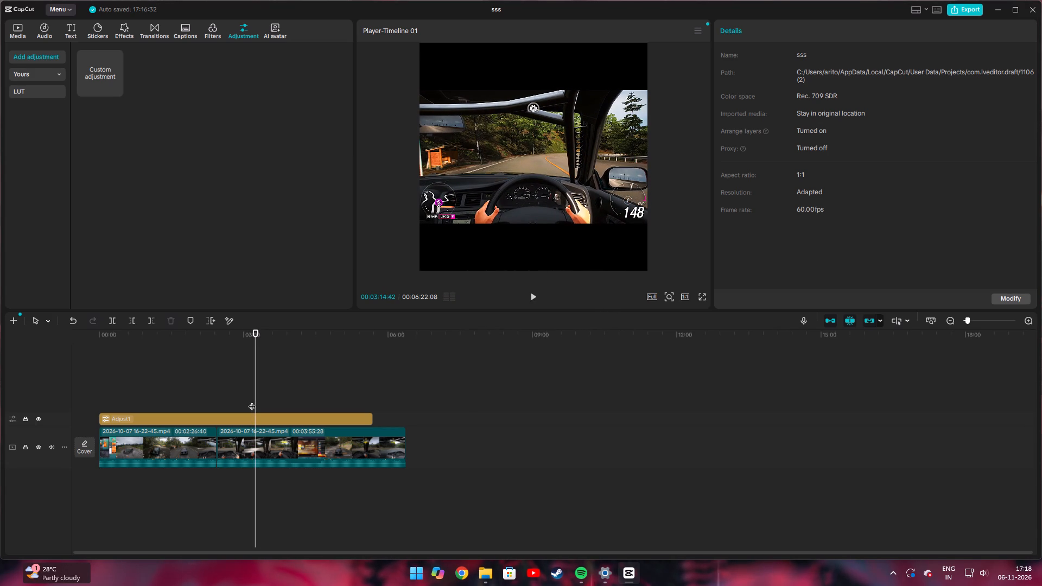
left_click(114, 317)
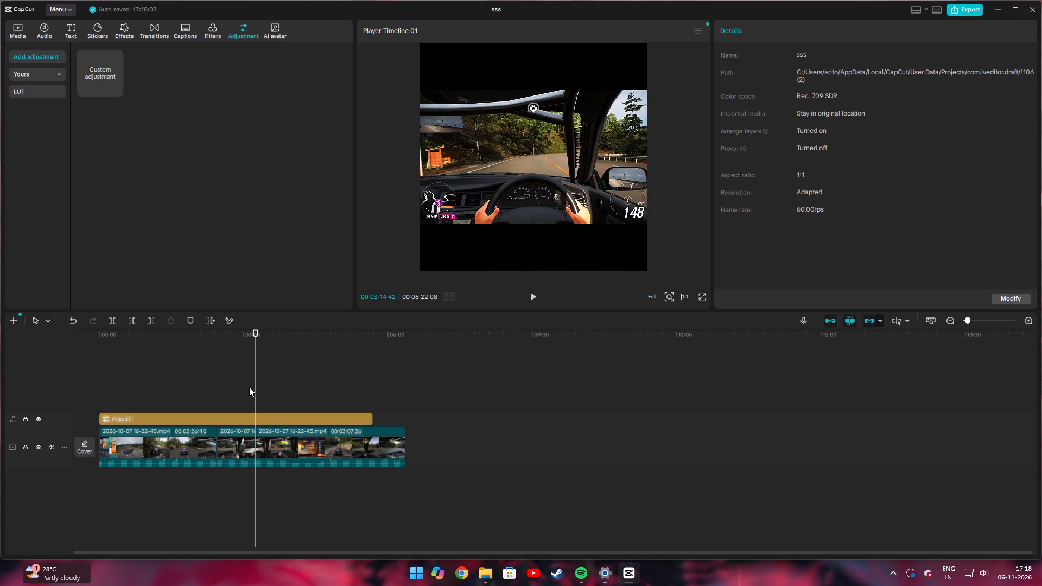
Split the last gameplay segment at 00:03:29:08 and delete the short piece between the two splits.
left_click_drag(255, 390, 264, 391)
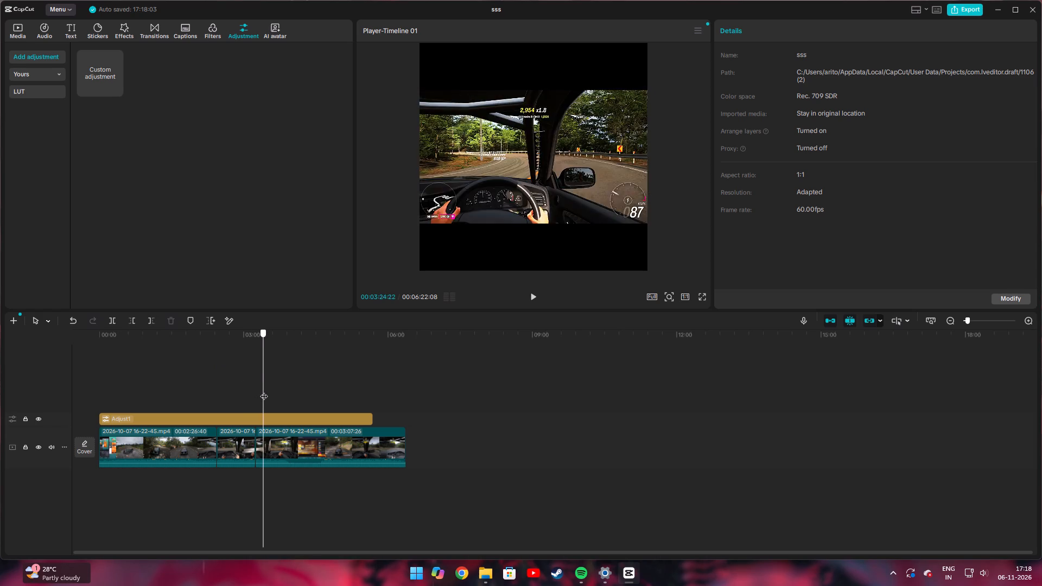
left_click_drag(264, 391, 266, 391)
key("space")
key("space")
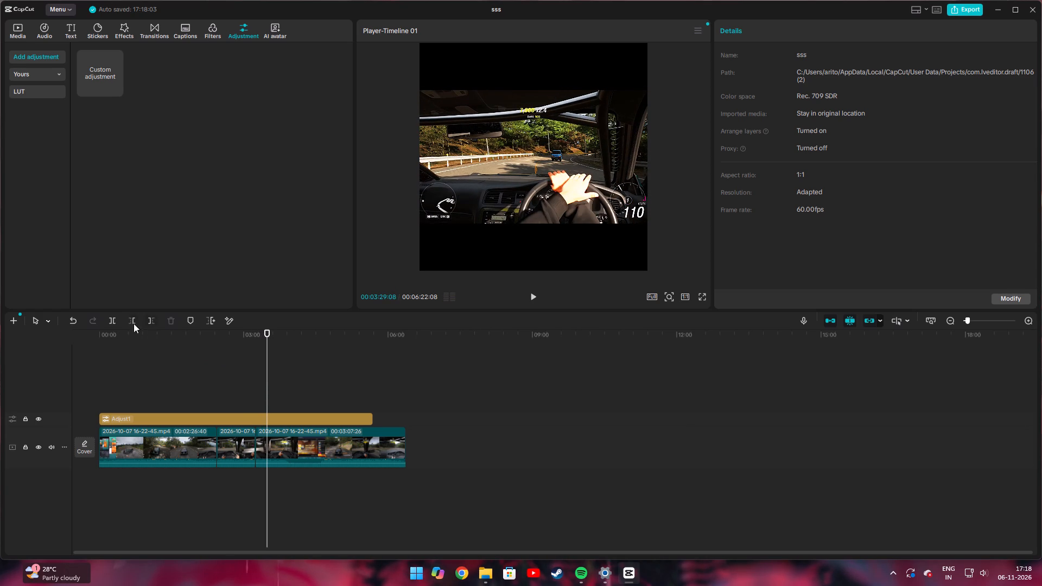
left_click(116, 317)
left_click(263, 443)
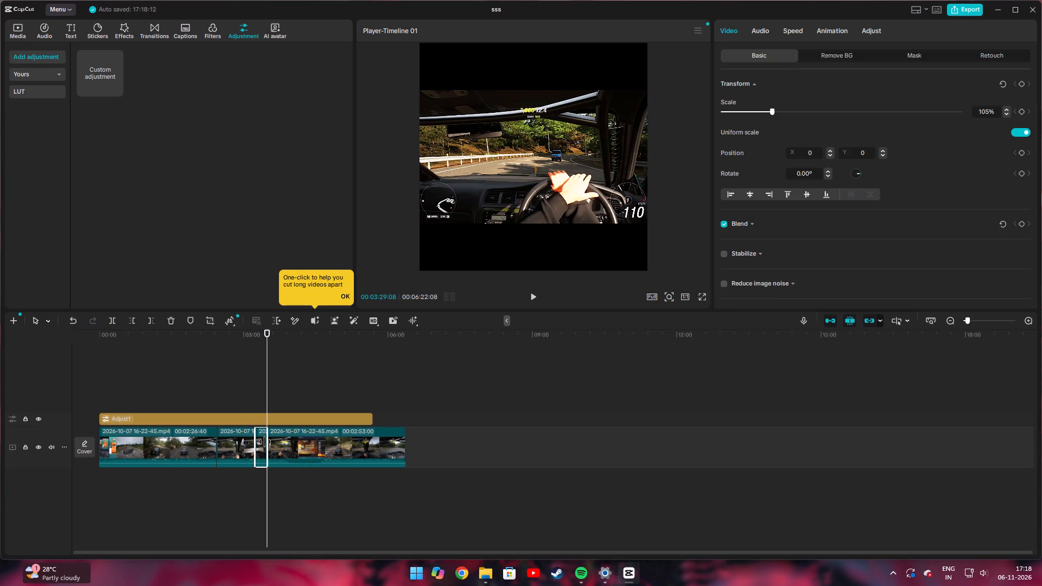
key("BackSpace")
Replay across the new cut, split the last gameplay segment at 00:03:27:18, and delete the short piece before the split.
left_click(236, 396)
key("space")
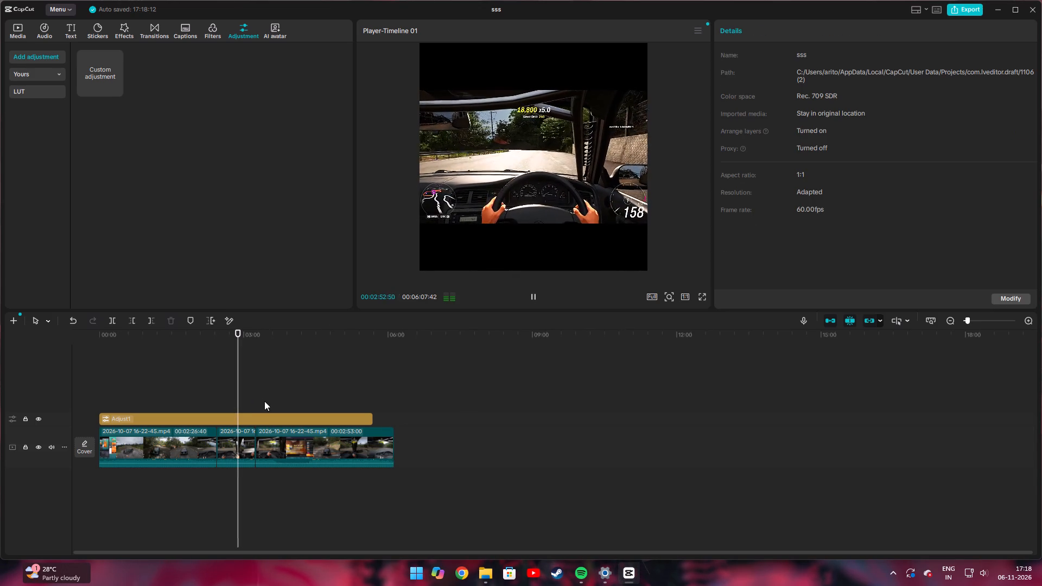
left_click(249, 402)
key("space")
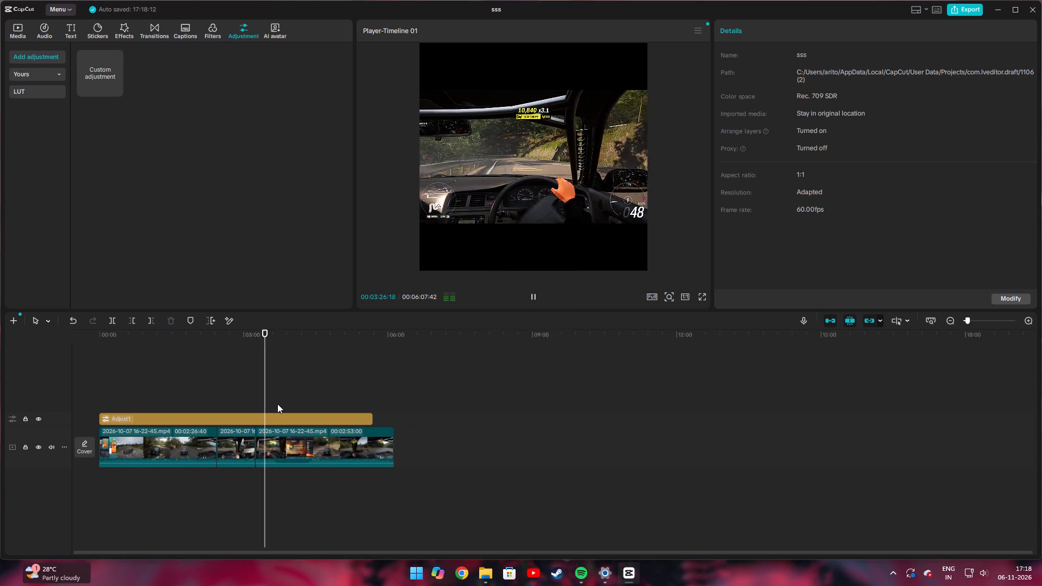
key("space")
key("space")
key("space")
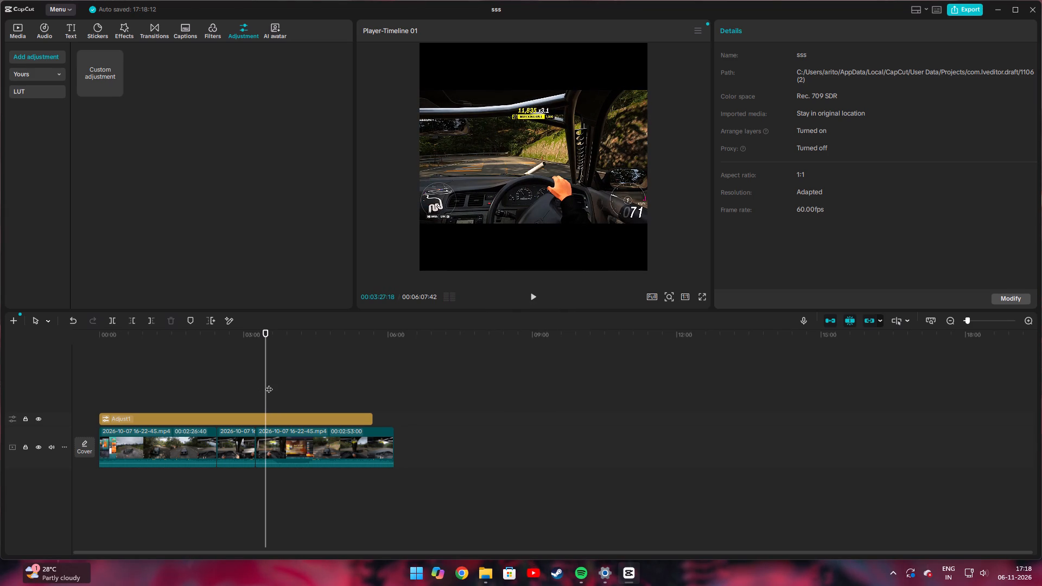
left_click(111, 320)
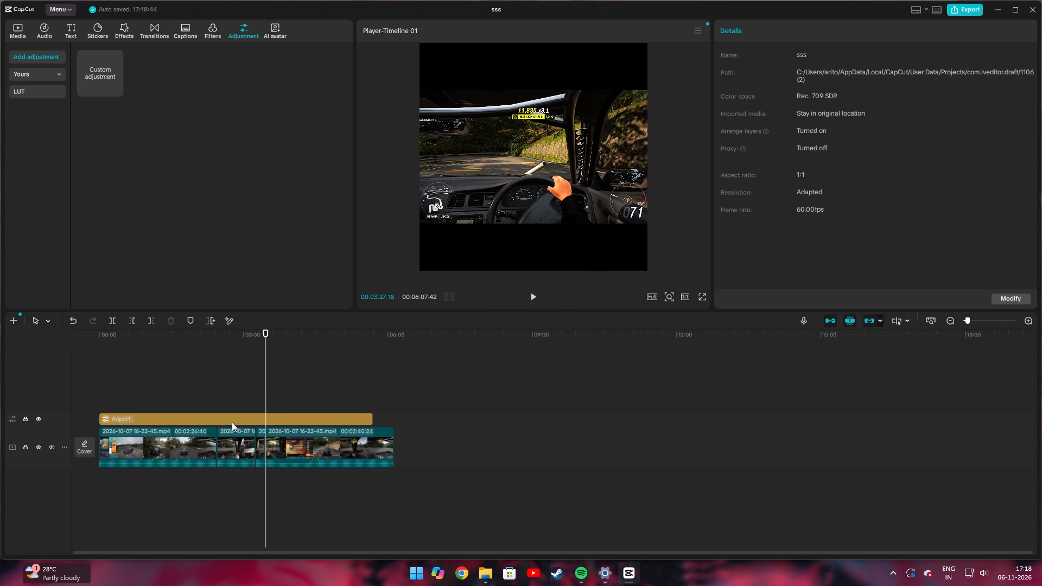
left_click(254, 441)
left_click(259, 441)
key("BackSpace")
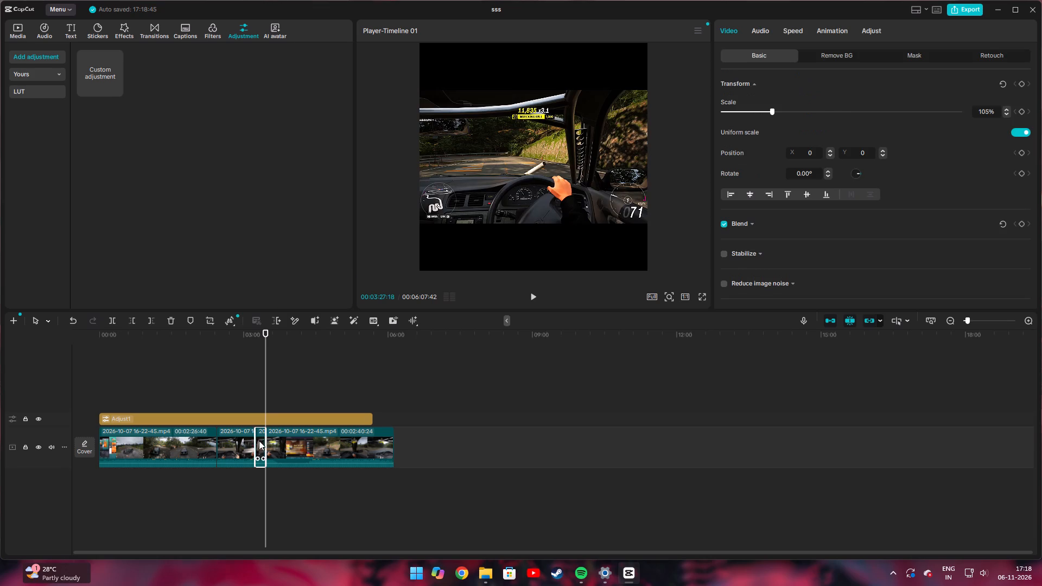
Replay across the cut again, split the last gameplay segment at 00:03:21:47, and delete the short piece before the split.
key("space")
left_click_drag(229, 403, 236, 402)
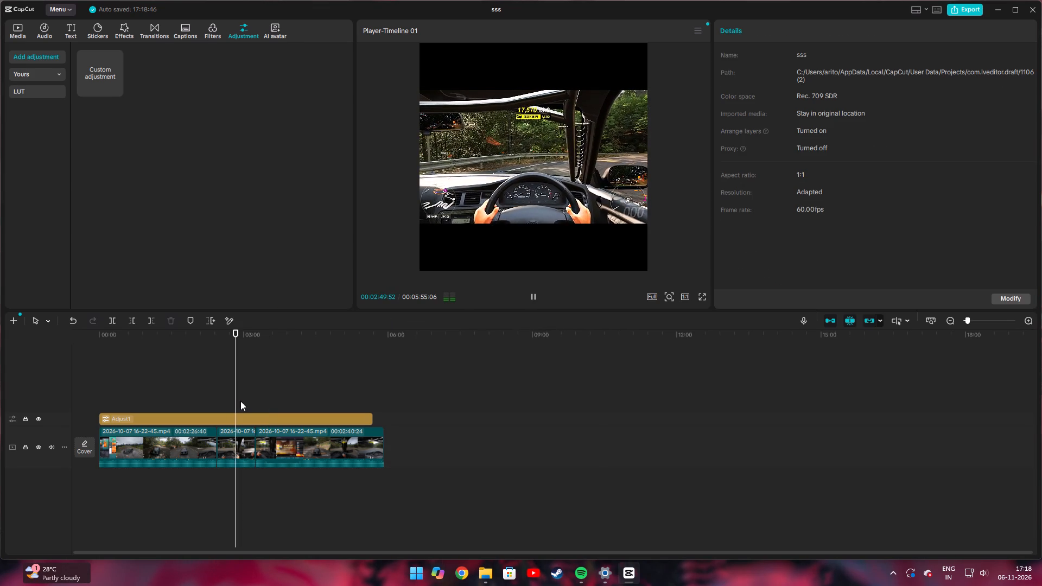
key("space")
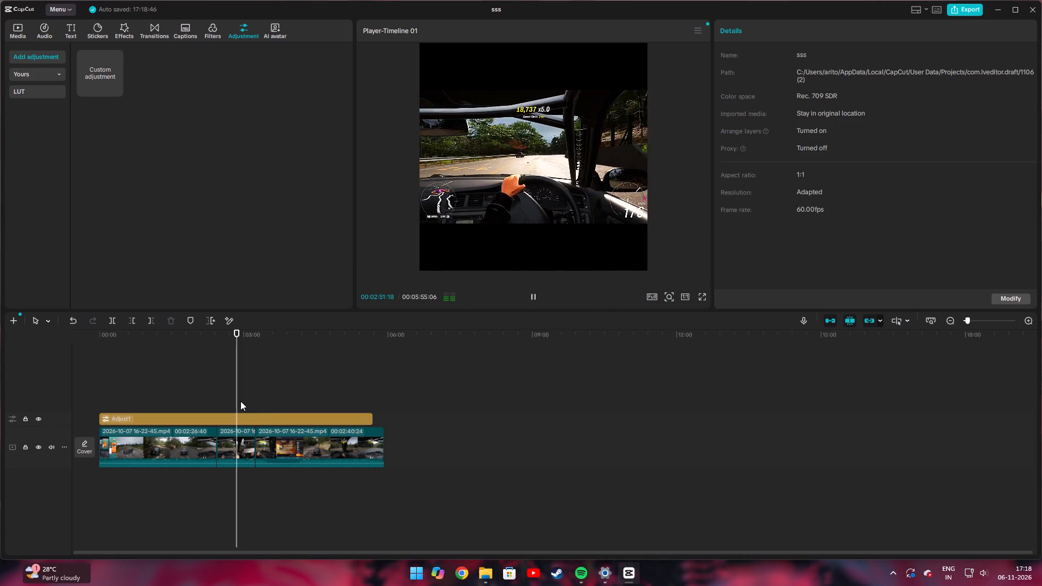
left_click(245, 402)
left_click(249, 402)
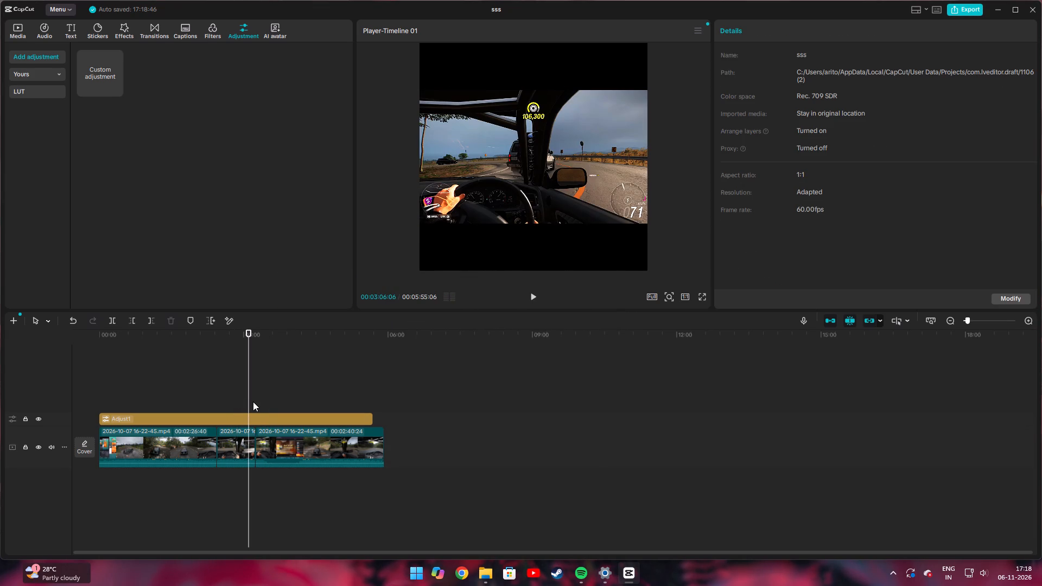
key("space")
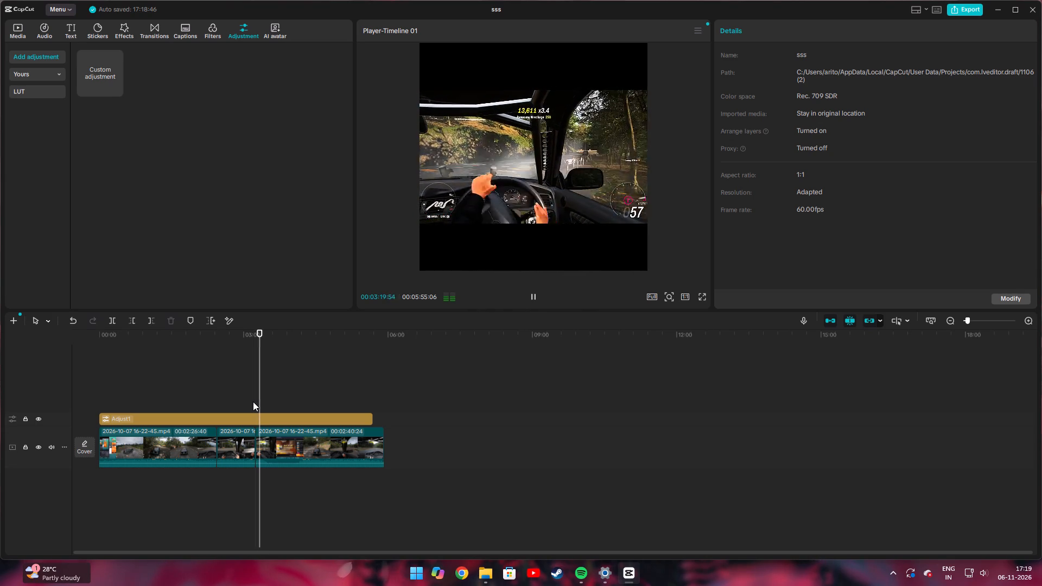
key("space")
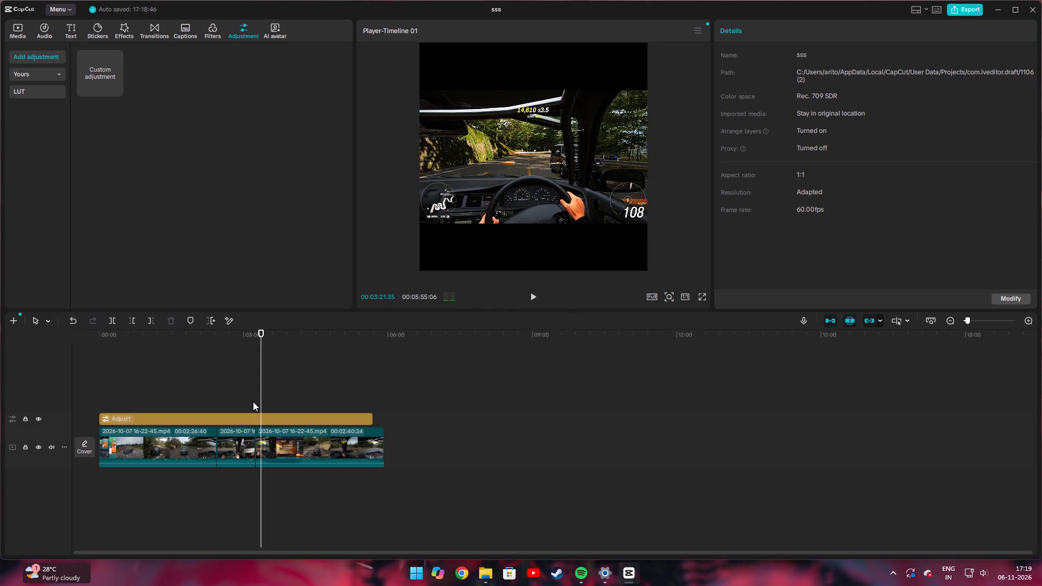
key("space")
key("space")
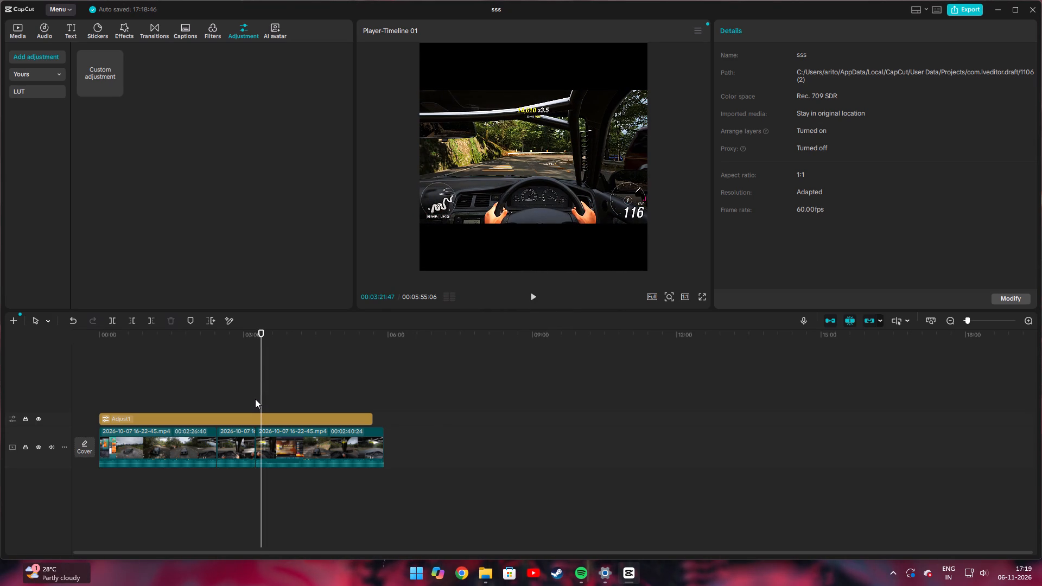
left_click(115, 322)
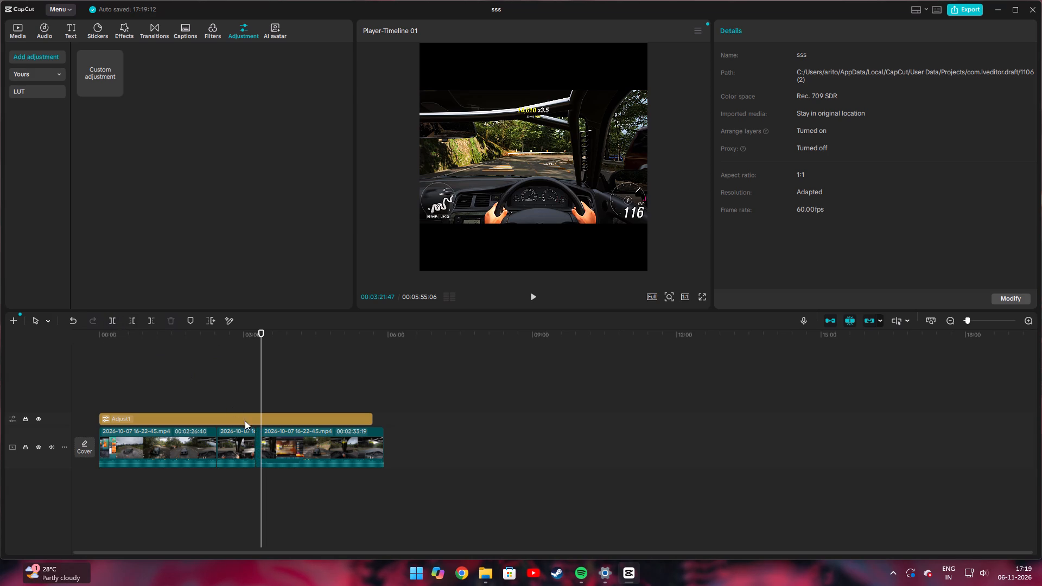
left_click(255, 434)
left_click(257, 434)
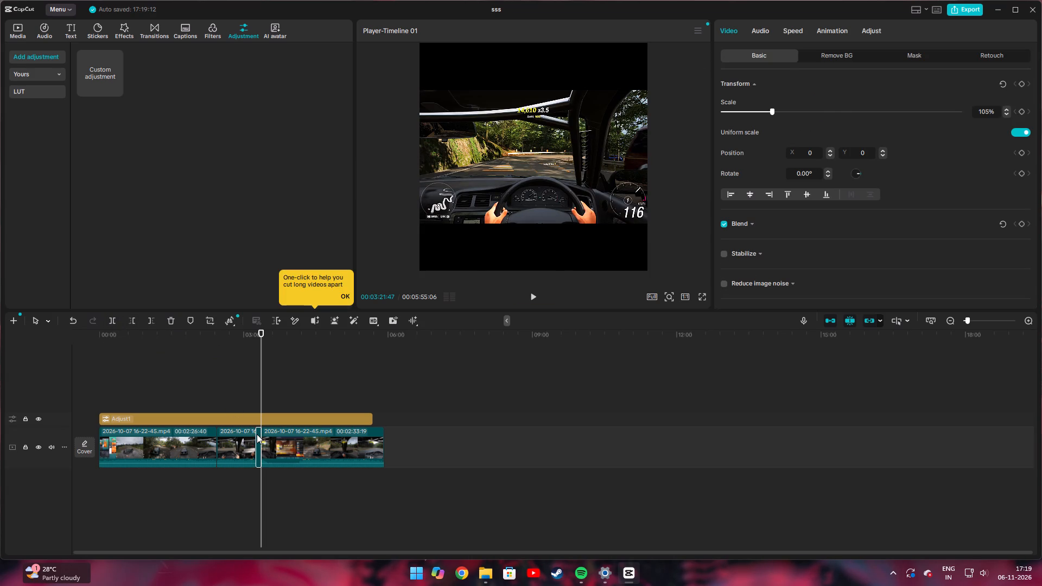
key("BackSpace")
Find where the desktop and YouTube footage ends, split the last segment at 00:04:02:16, and delete the piece containing that footage.
key("space")
left_click(250, 405)
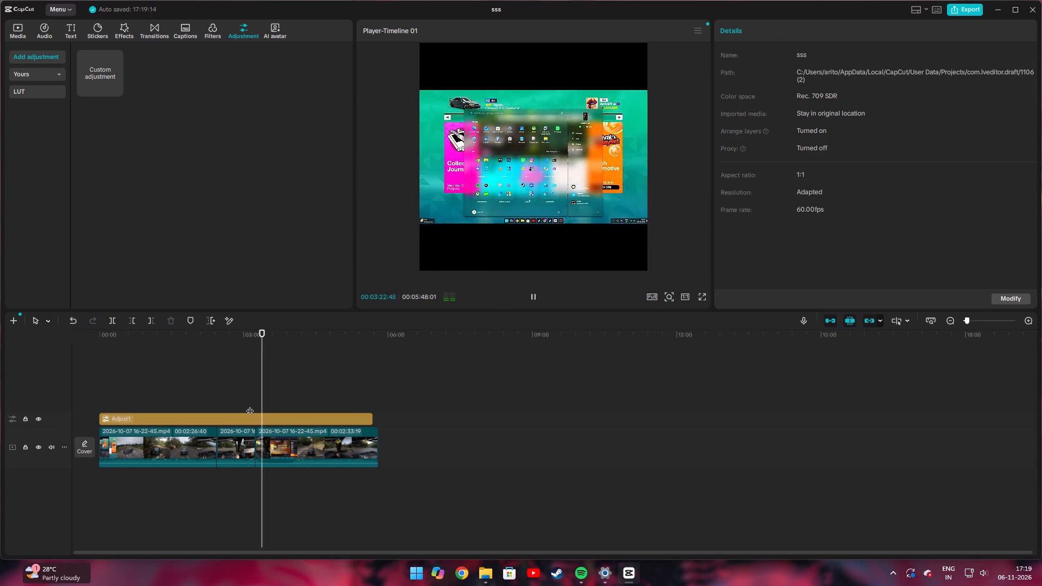
left_click(254, 405)
key("space")
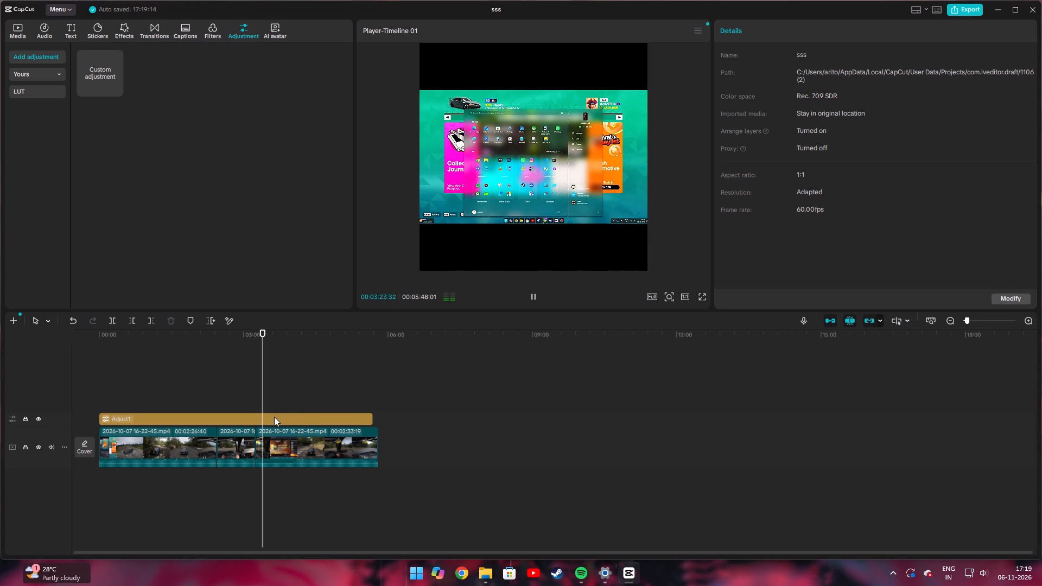
left_click_drag(264, 399, 272, 401)
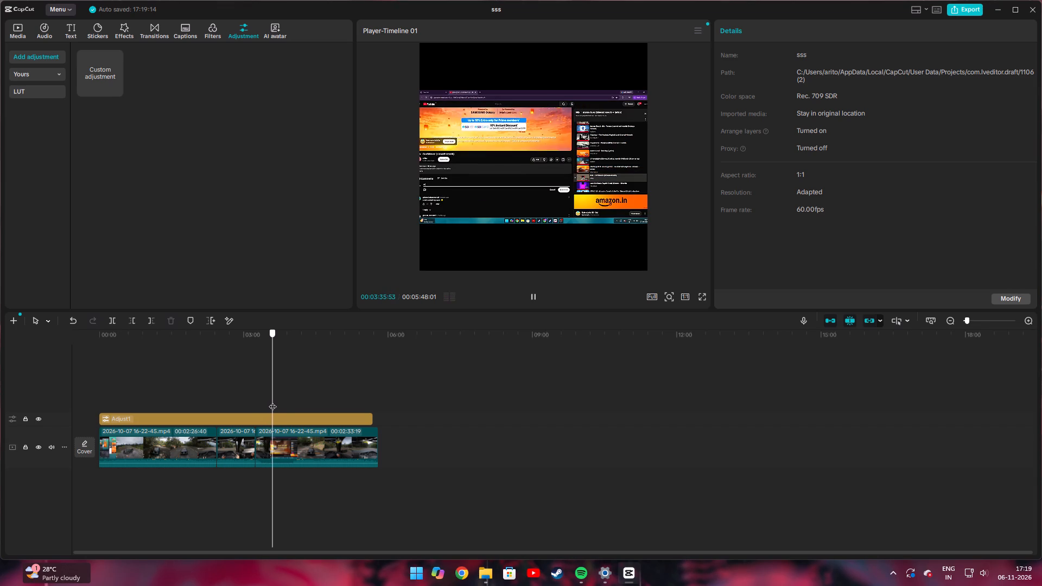
left_click_drag(272, 401, 288, 404)
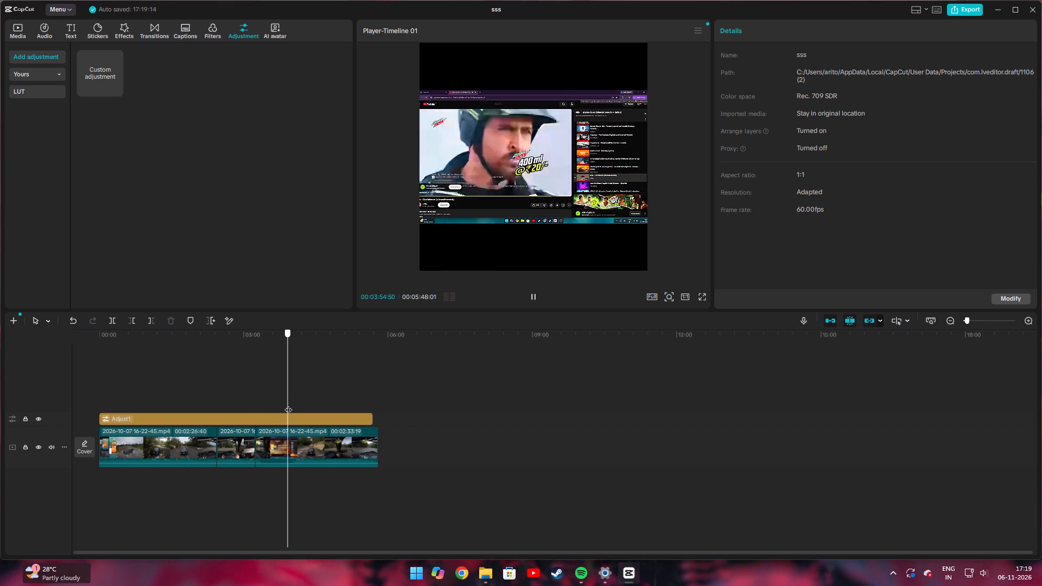
left_click_drag(288, 404, 293, 405)
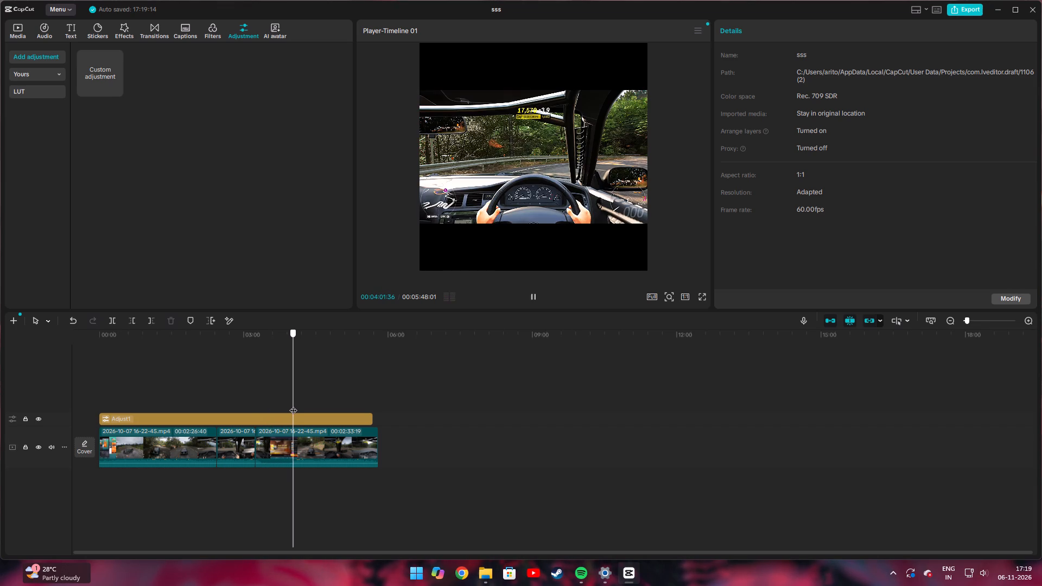
left_click_drag(293, 405, 294, 405)
left_click(112, 319)
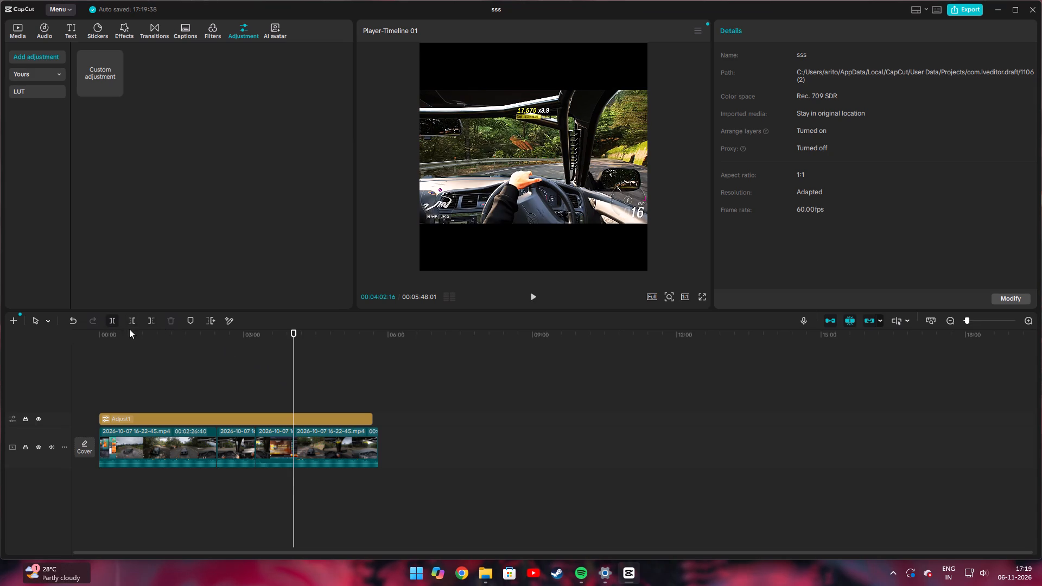
left_click(282, 437)
key("BackSpace")
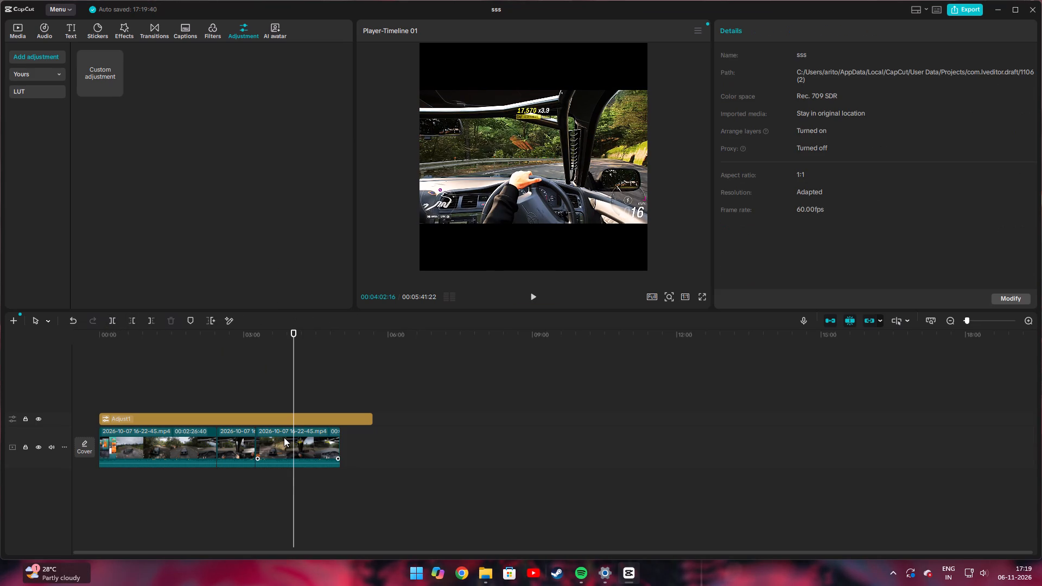
Play the timeline from about 00:03:18, just after the latest cut, to review the remaining gameplay.
key("space")
left_click(259, 395)
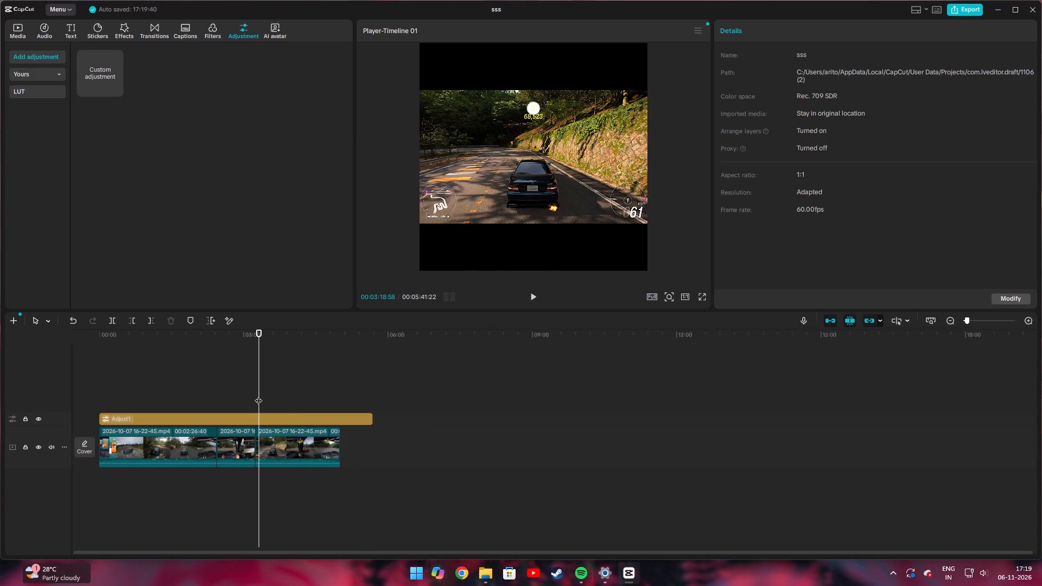
key("space")
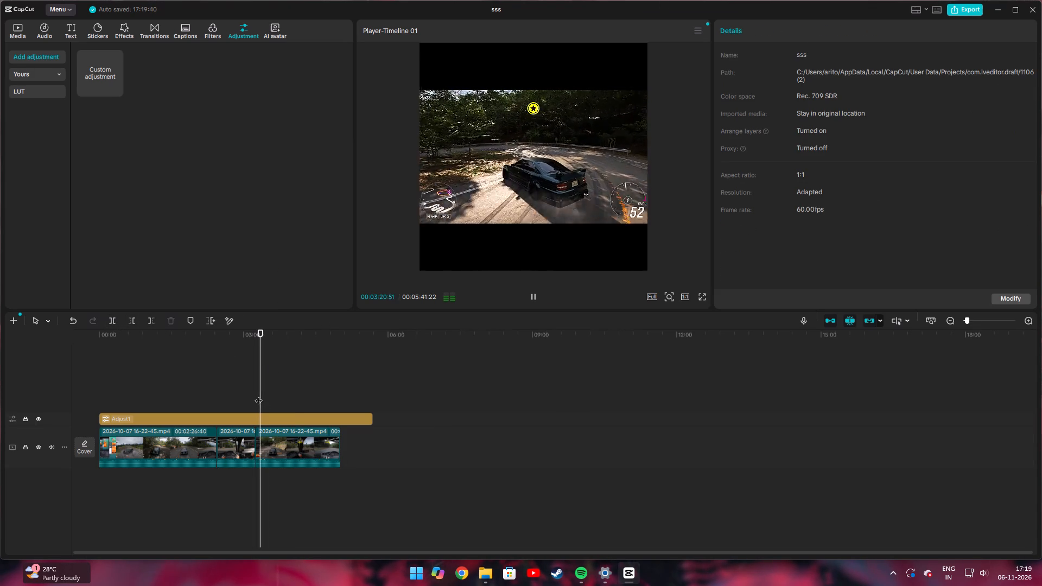
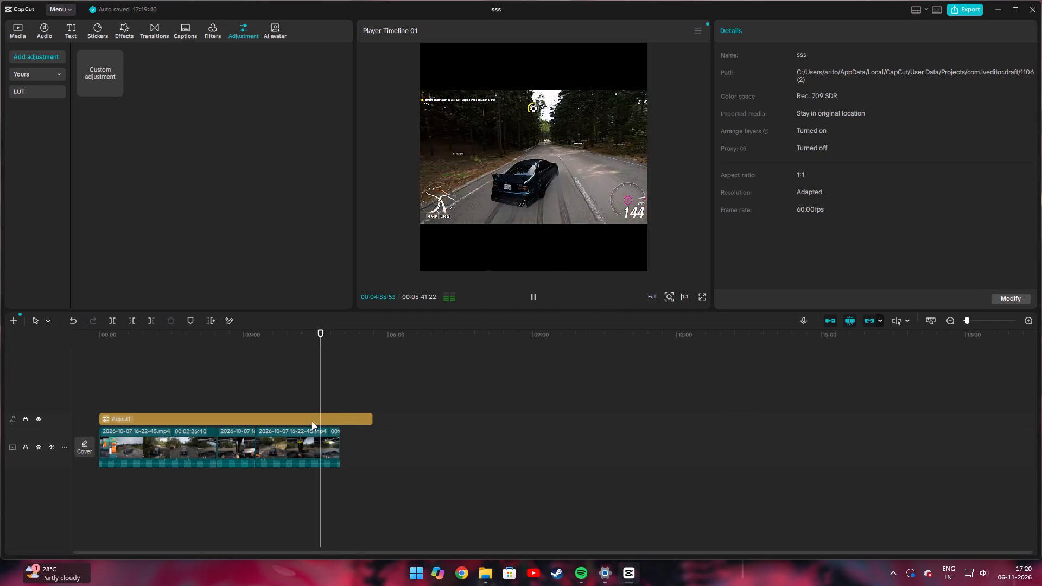
Split the last gameplay segment at 00:04:30:42 and 00:04:36:28, and delete the short piece between the two splits.
left_click(321, 403)
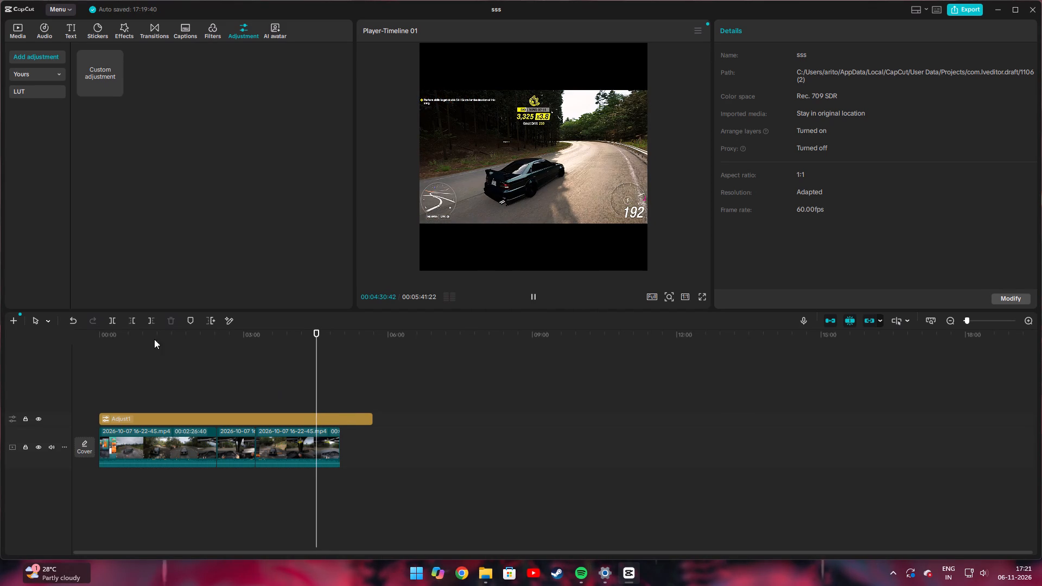
left_click(116, 316)
key("space")
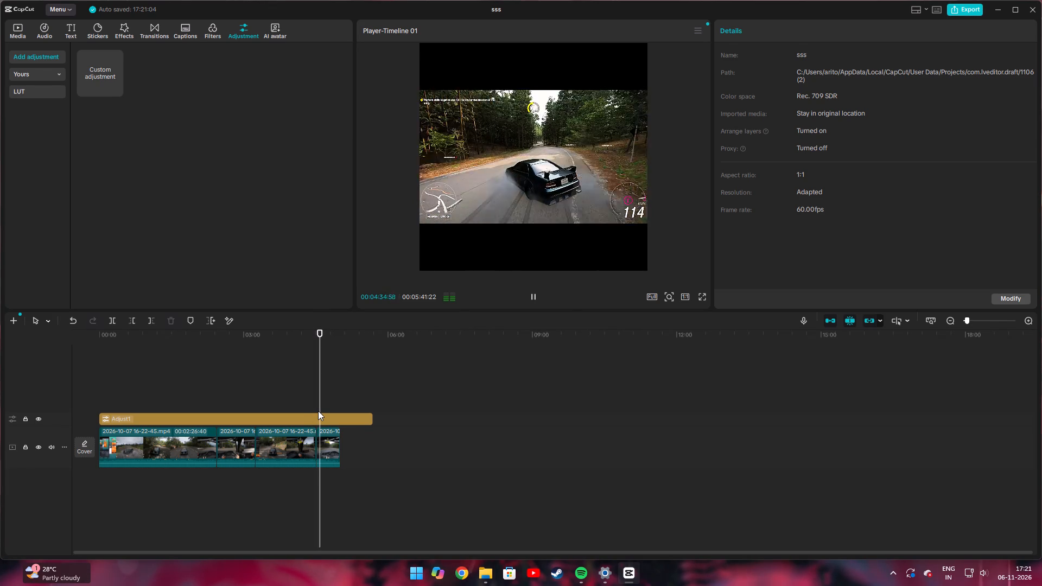
key("space")
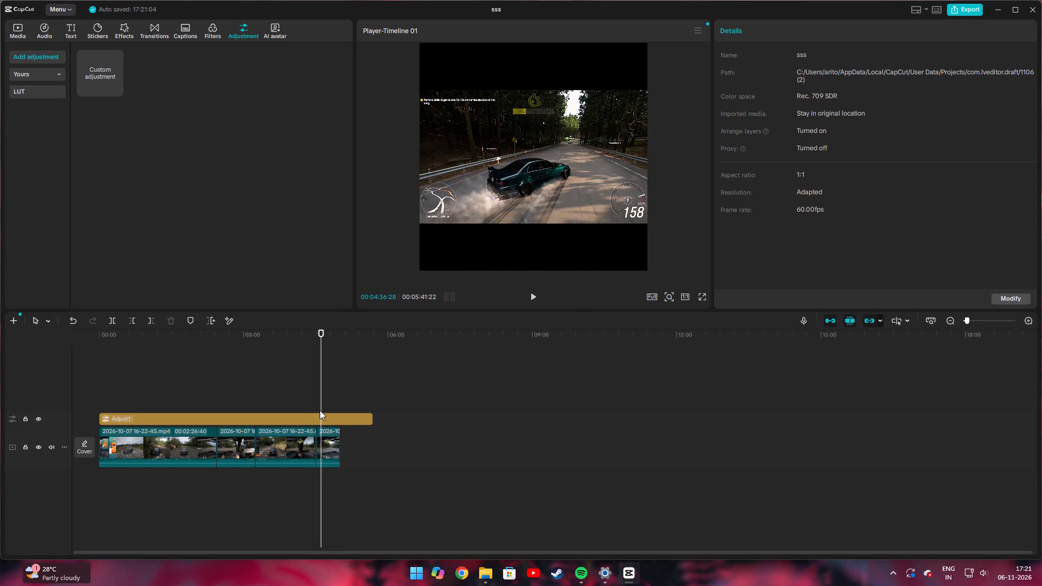
left_click(112, 318)
left_click(321, 435)
left_click(319, 437)
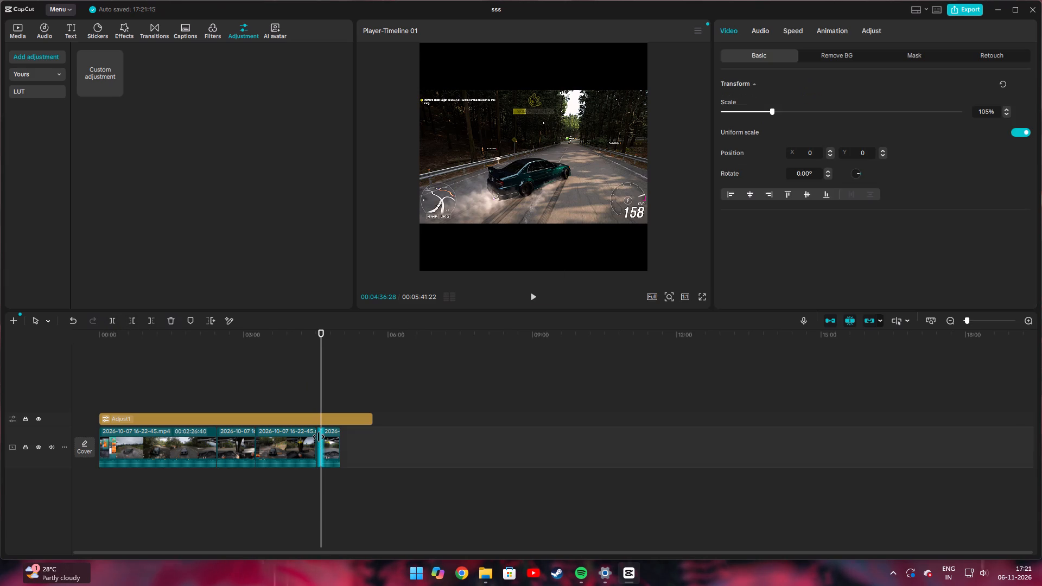
key("BackSpace")
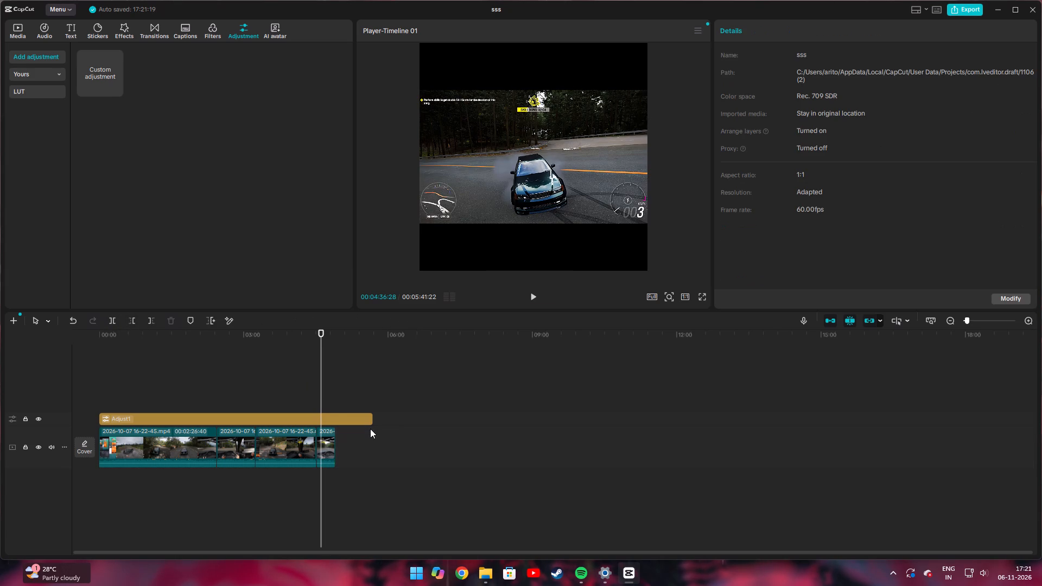
Replay across the new cut from about 00:04:23, and trim the end of the last gameplay segment back to 00:04:49:28.
left_click_drag(320, 399, 315, 403)
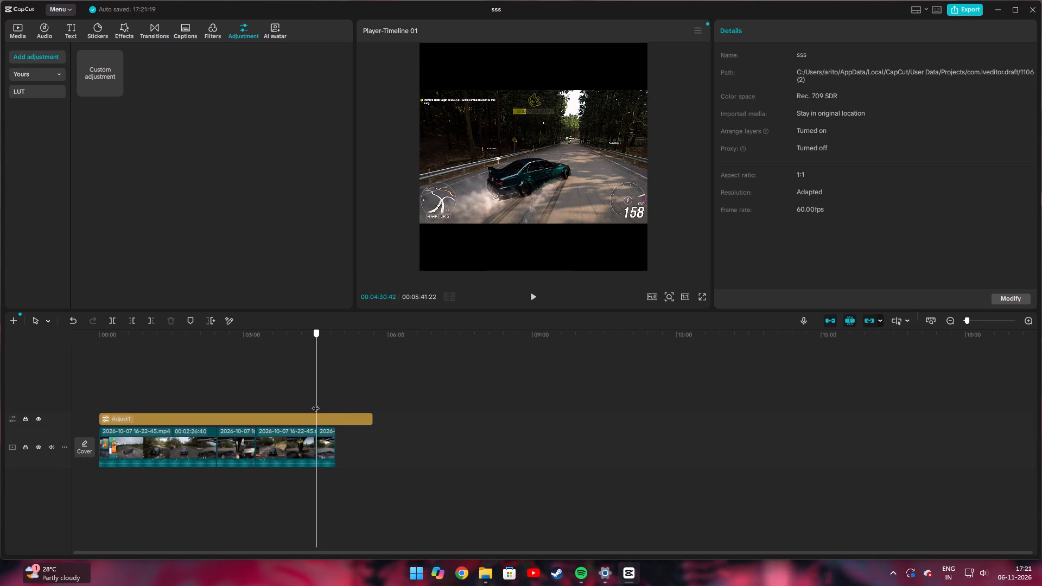
left_click_drag(315, 403, 311, 400)
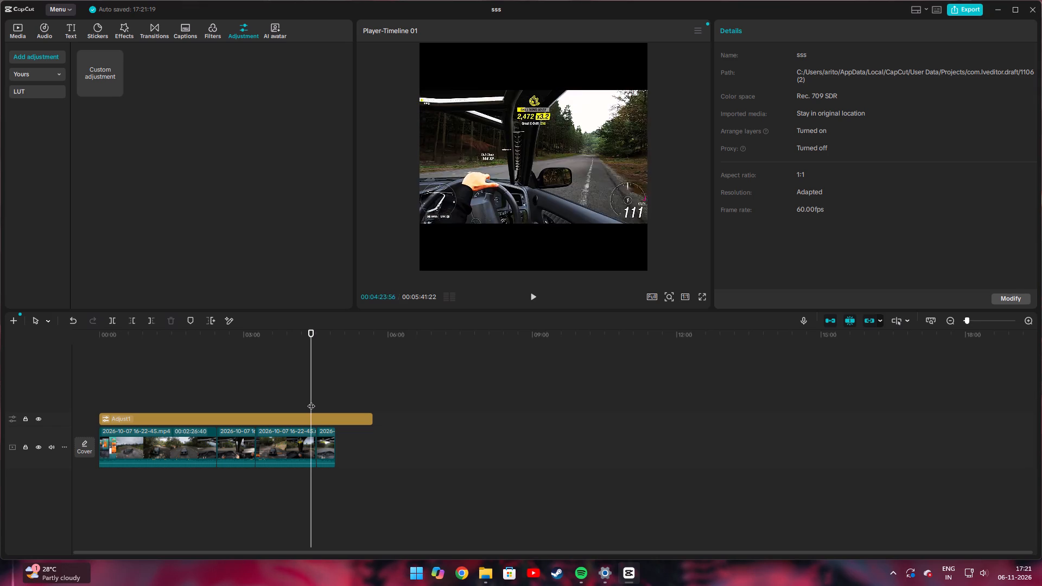
key("space")
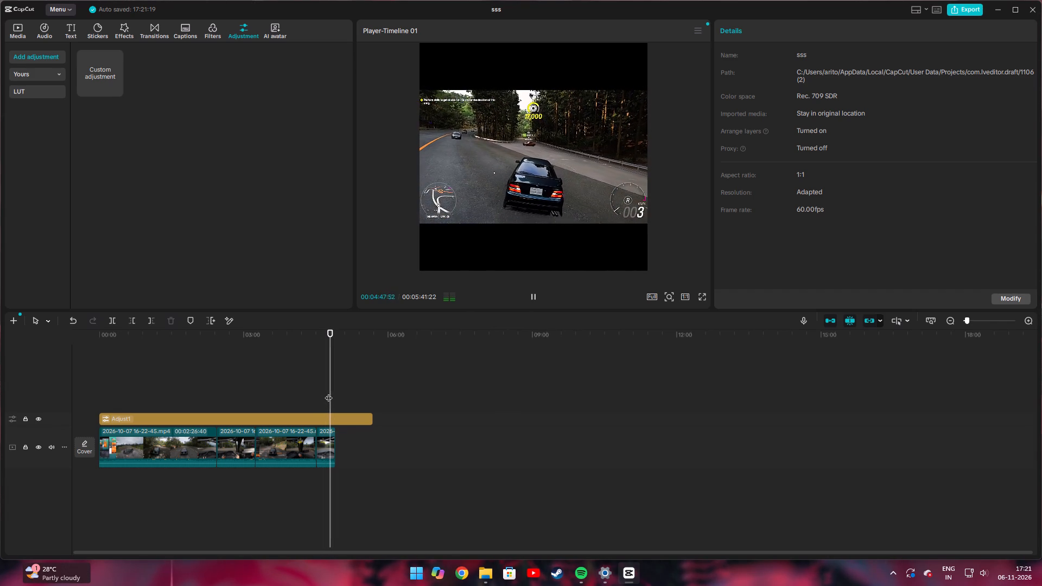
key("space")
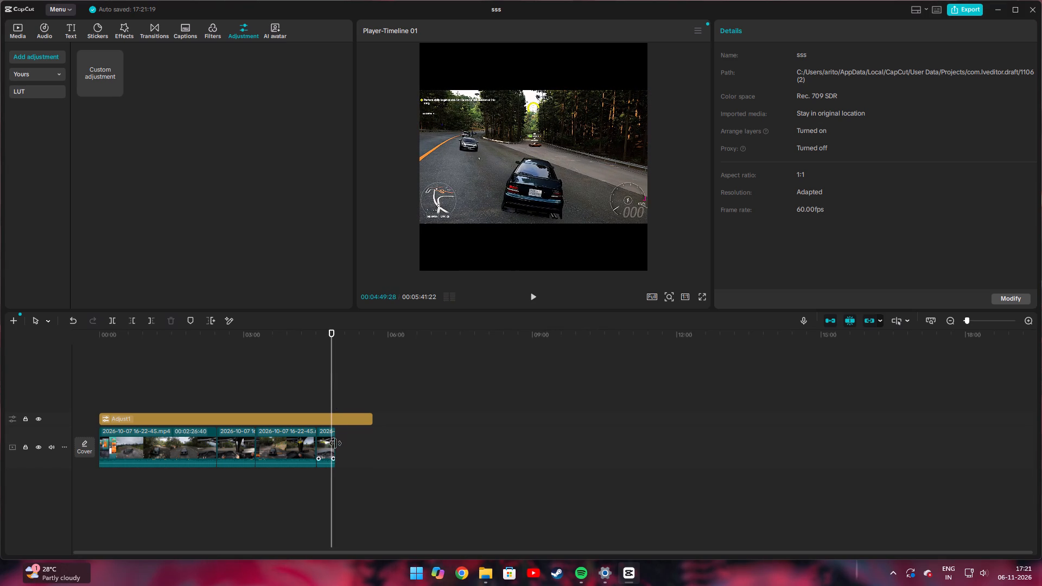
left_click(333, 445)
left_click_drag(336, 445, 329, 445)
left_click(350, 410)
Shorten the adjustment layer so it ends together with the last gameplay segment at 00:04:49:28.
left_click(363, 416)
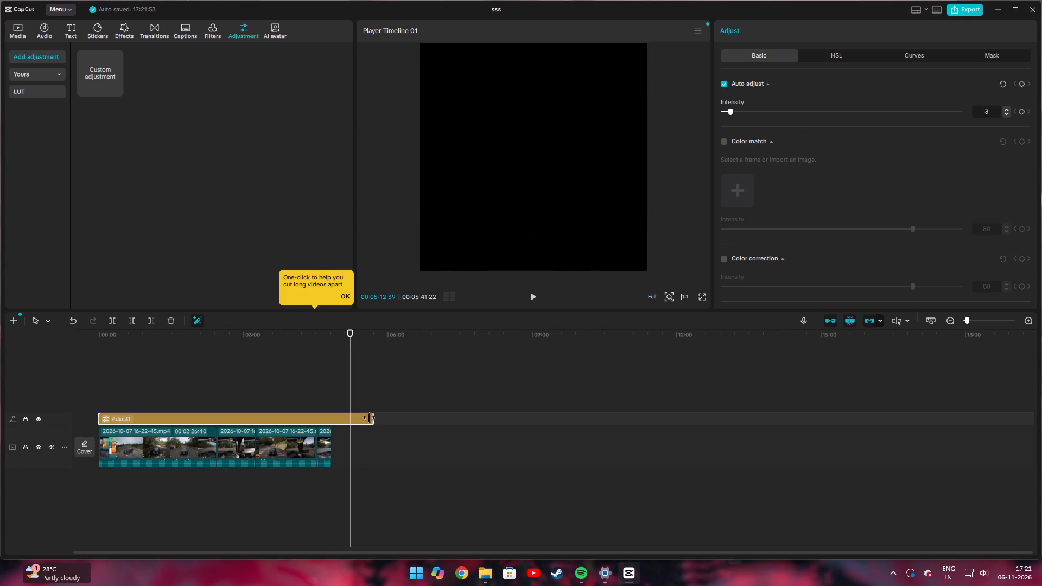
left_click_drag(370, 418, 329, 418)
left_click(383, 429)
Play the edited video from its beginning, including in full screen, to review the opening gameplay up to about 00:00:14.
left_click_drag(334, 392, 285, 392)
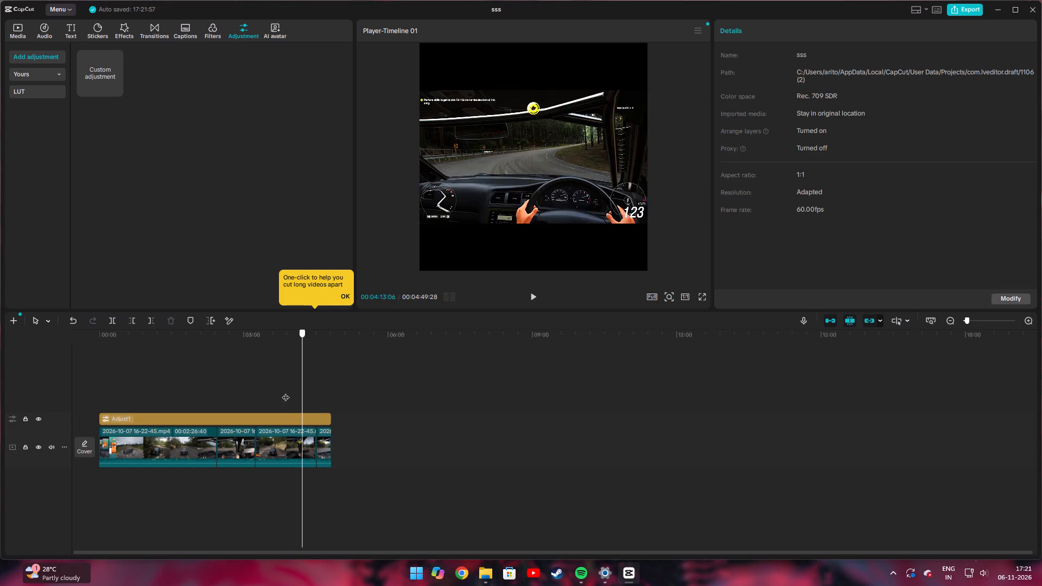
left_click_drag(285, 392, 83, 372)
key("space")
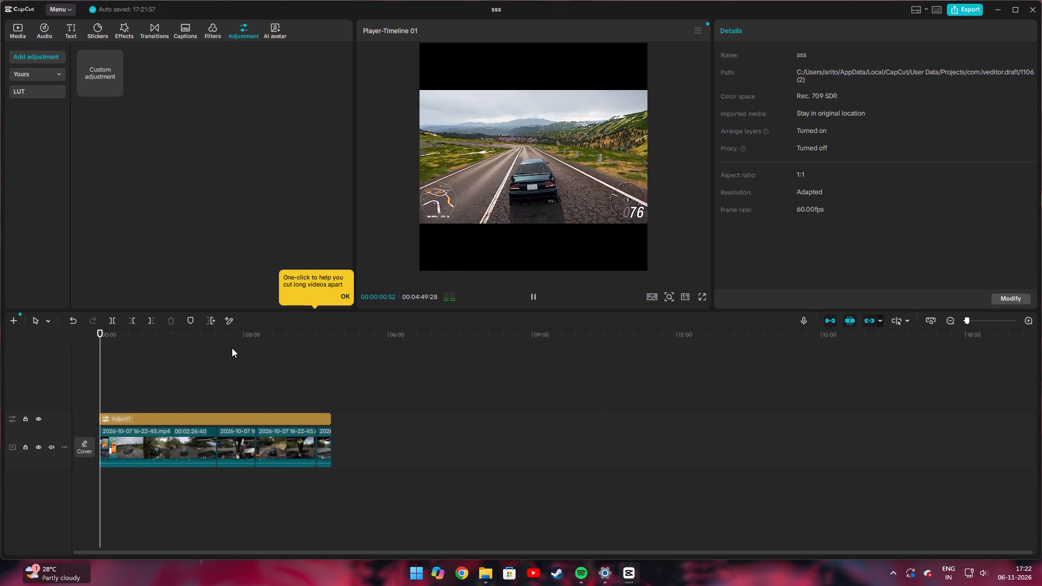
key("space")
key("space")
key("space")
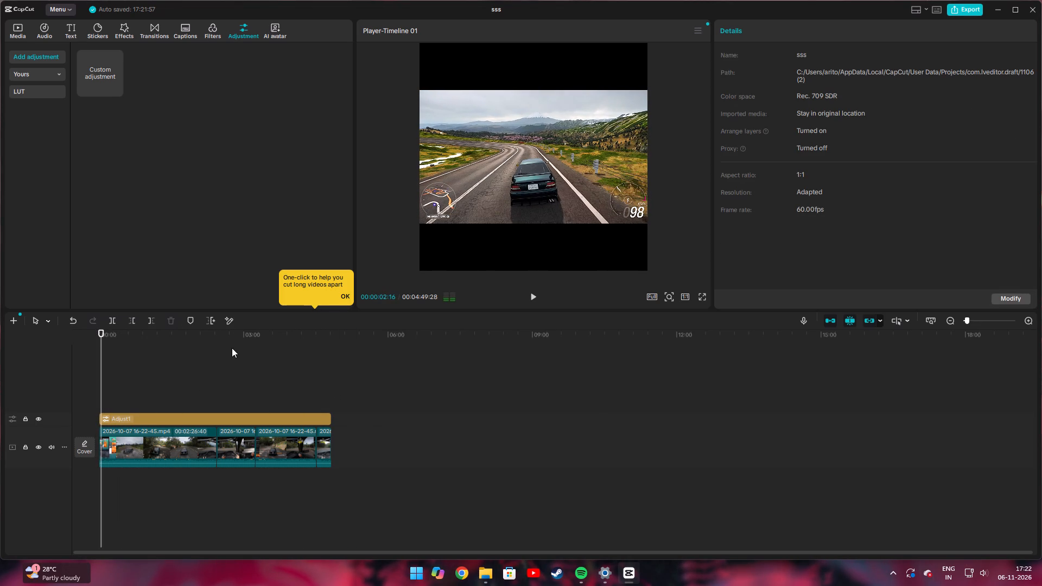
left_click(702, 295)
key("space")
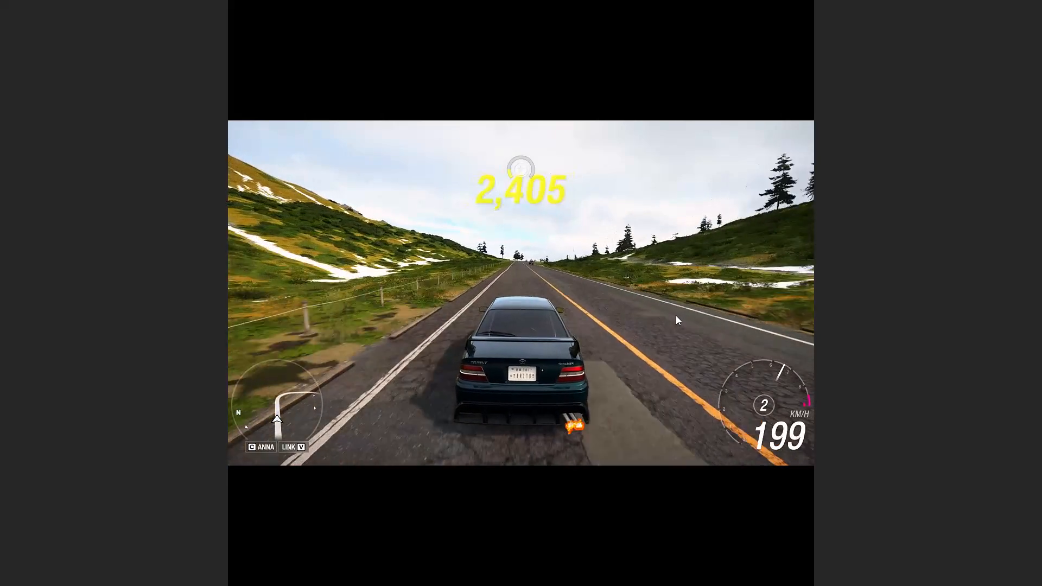
right_click_drag(632, 335, 456, 401)
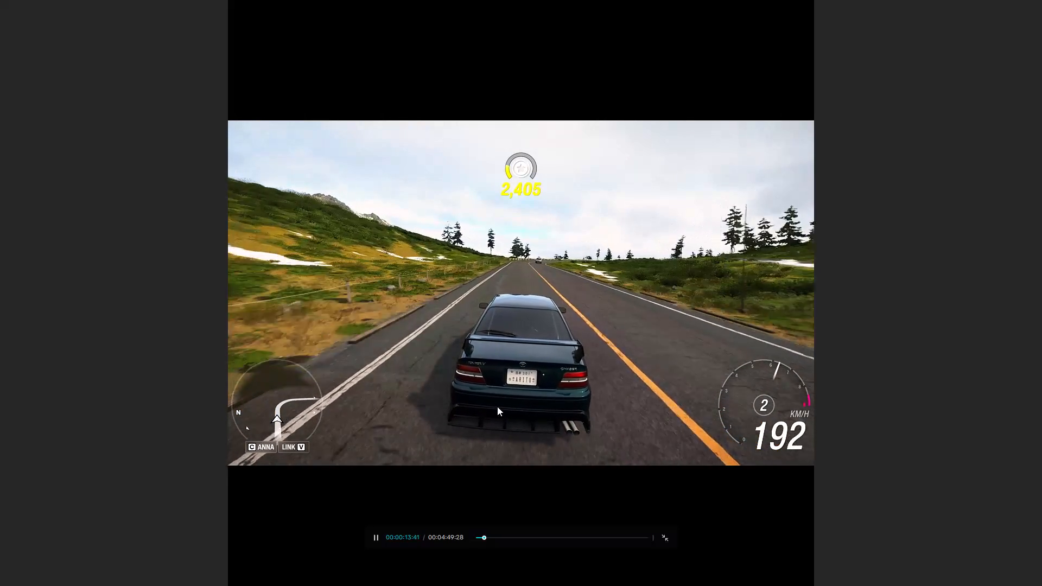
key("space")
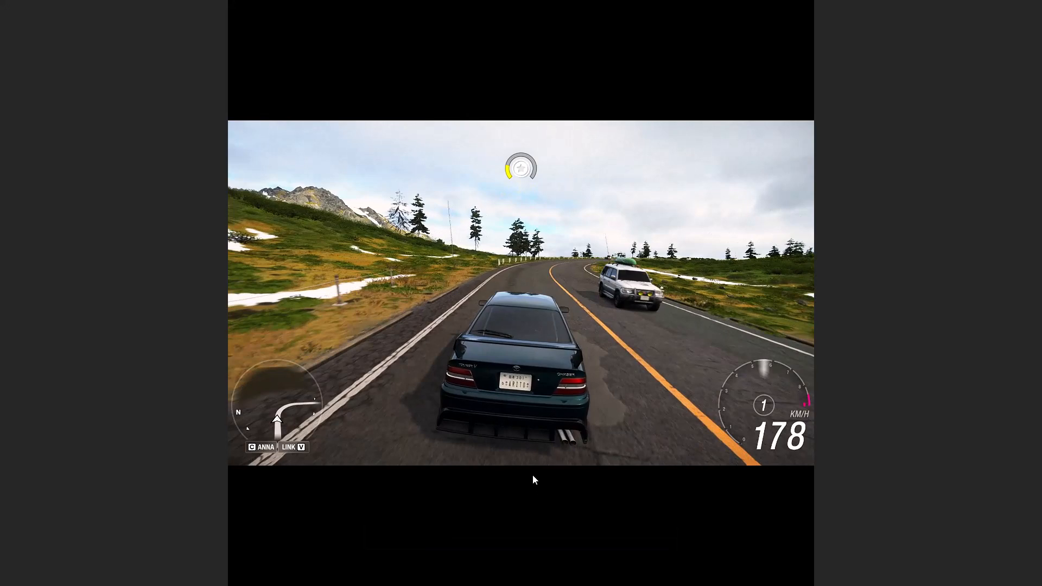
key("Escape")
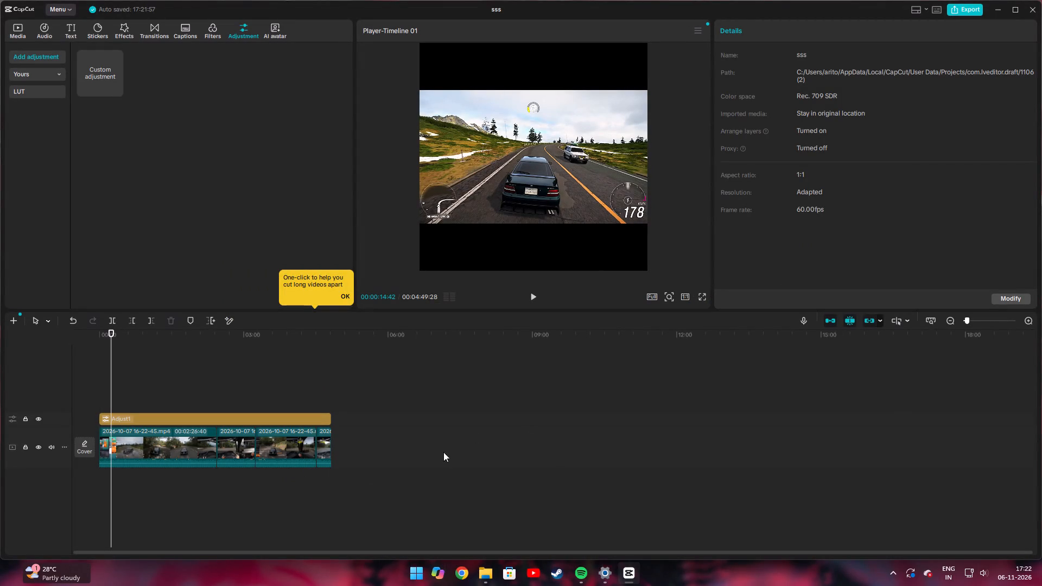
left_click(635, 391)
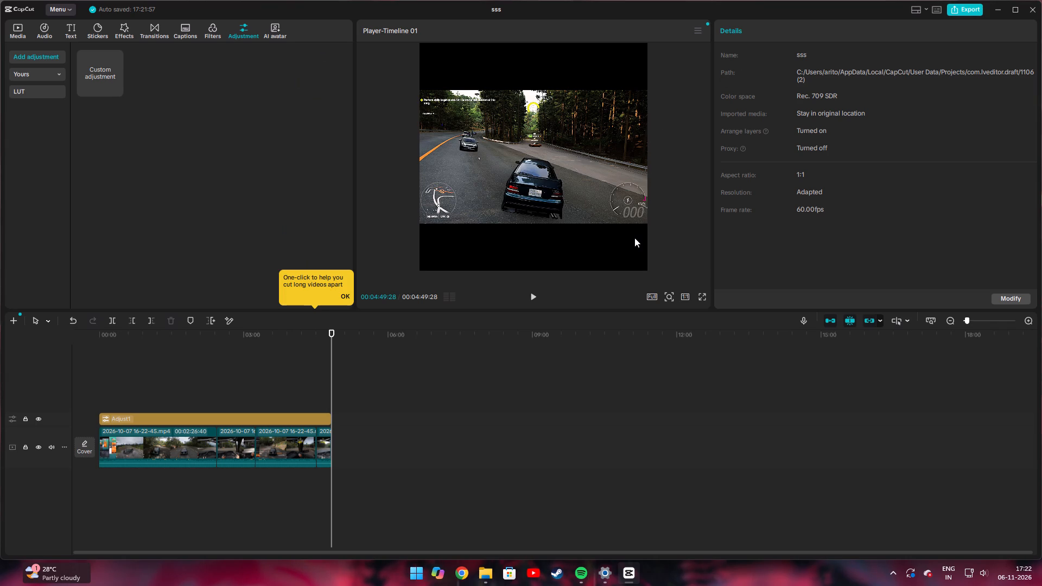
Open the export settings and set the export destination to the Captures folder inside Videos.
left_click(960, 10)
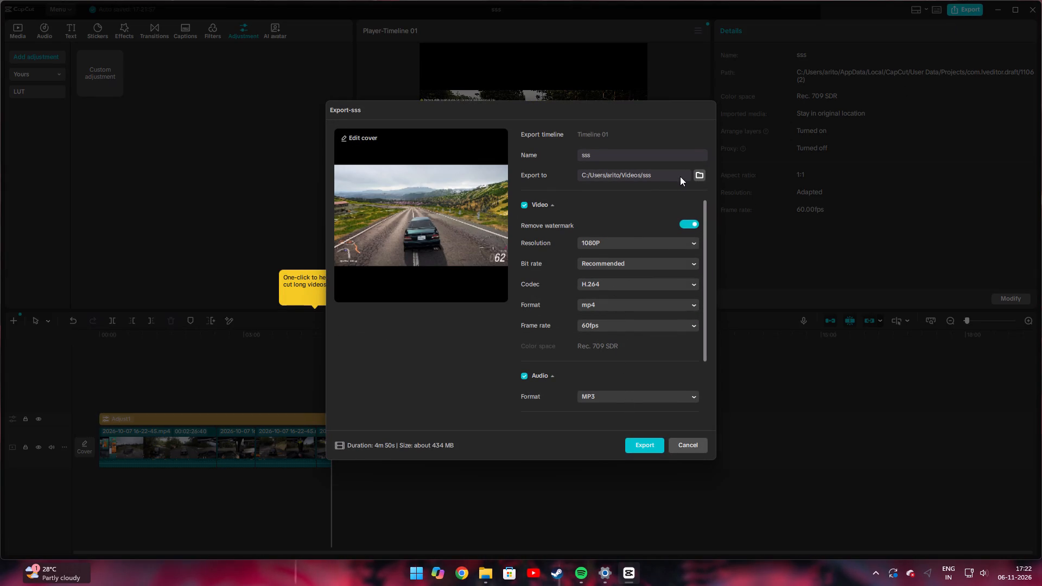
left_click(702, 172)
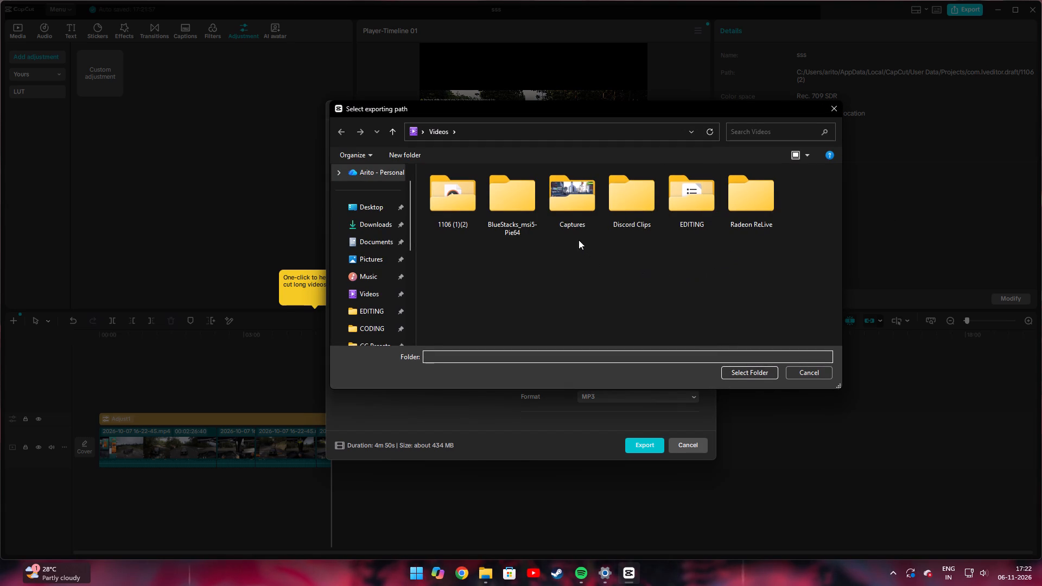
left_click(581, 202)
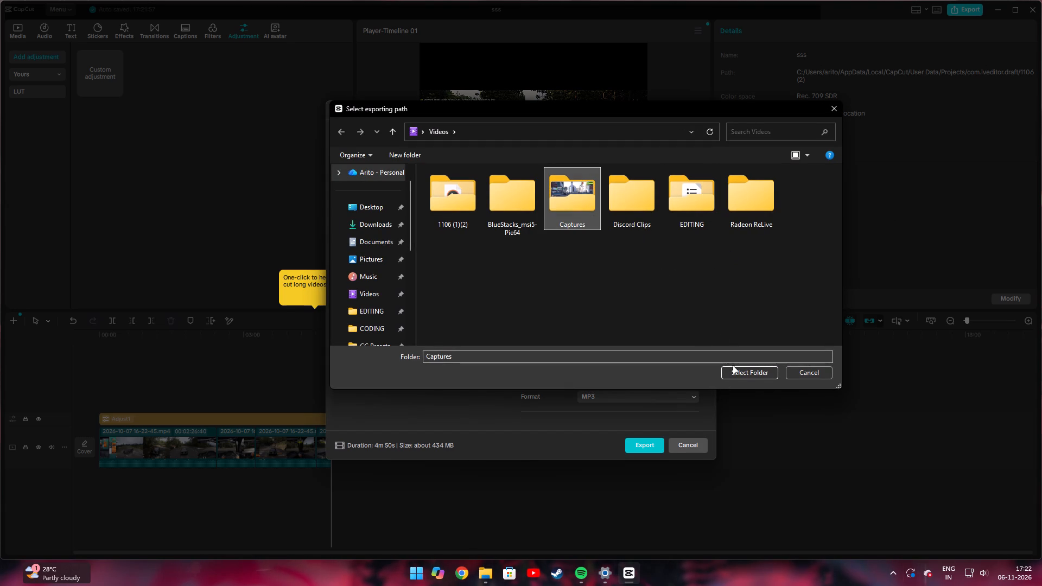
left_click(743, 377)
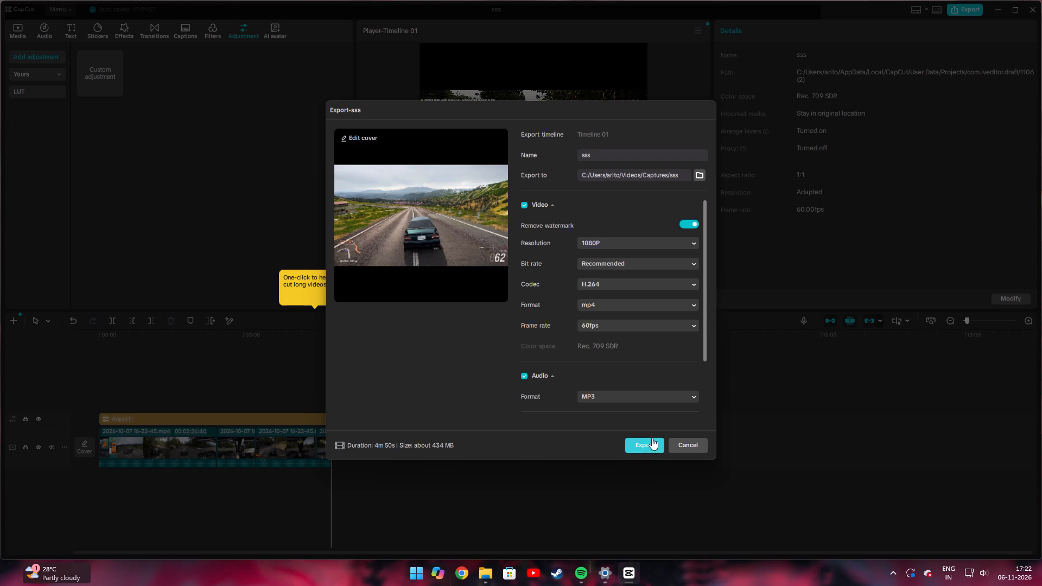
Examine the available resolution and bit rate options for the export.
left_click(648, 245)
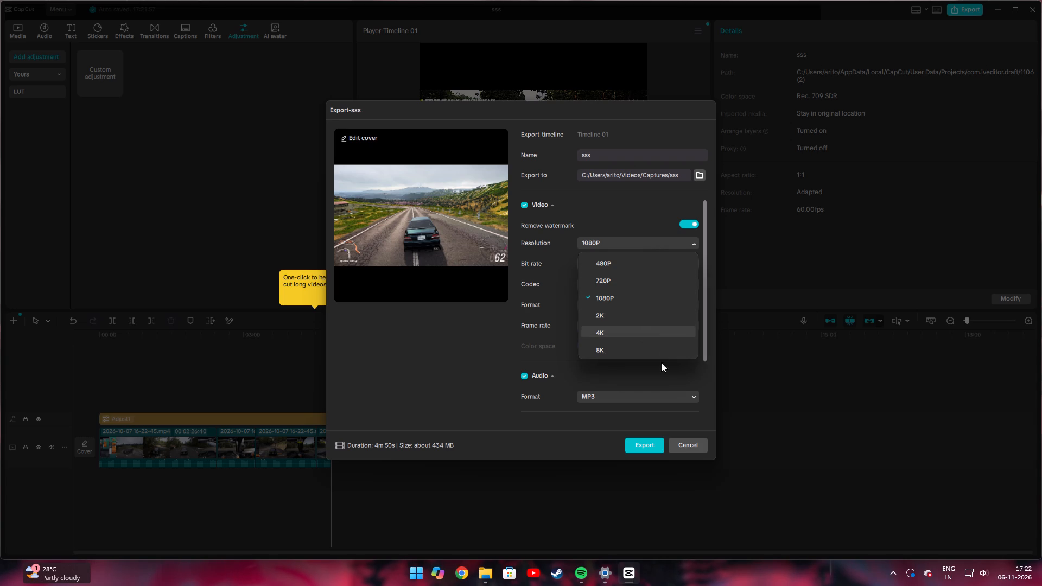
left_click(666, 239)
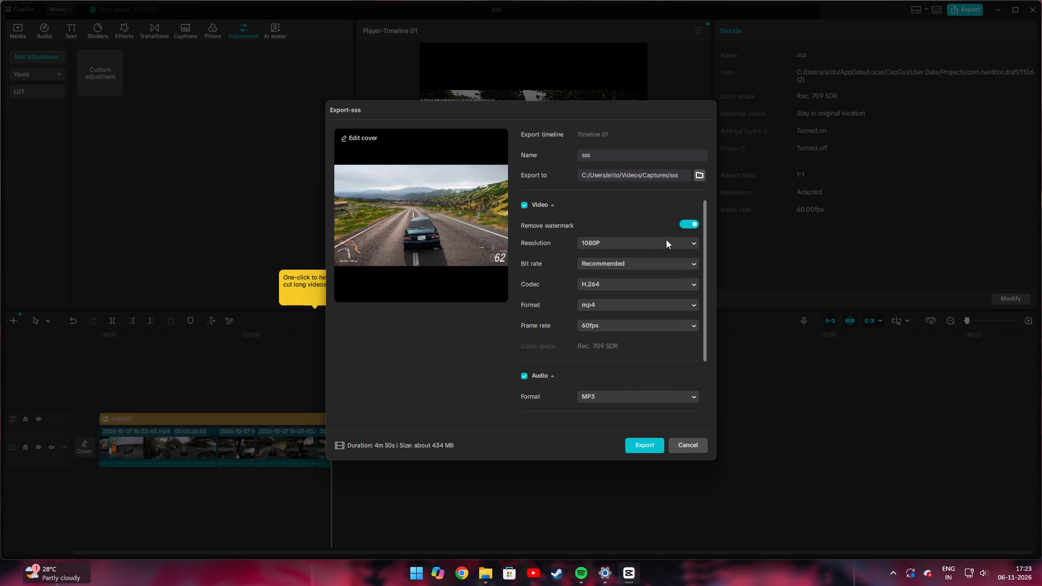
left_click(666, 262)
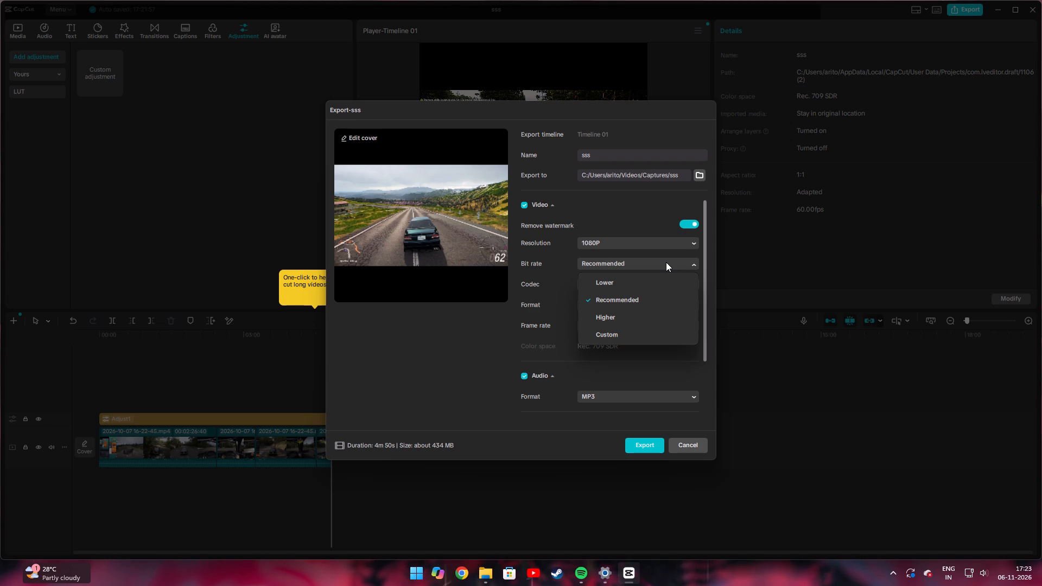
left_click(666, 262)
key("space")
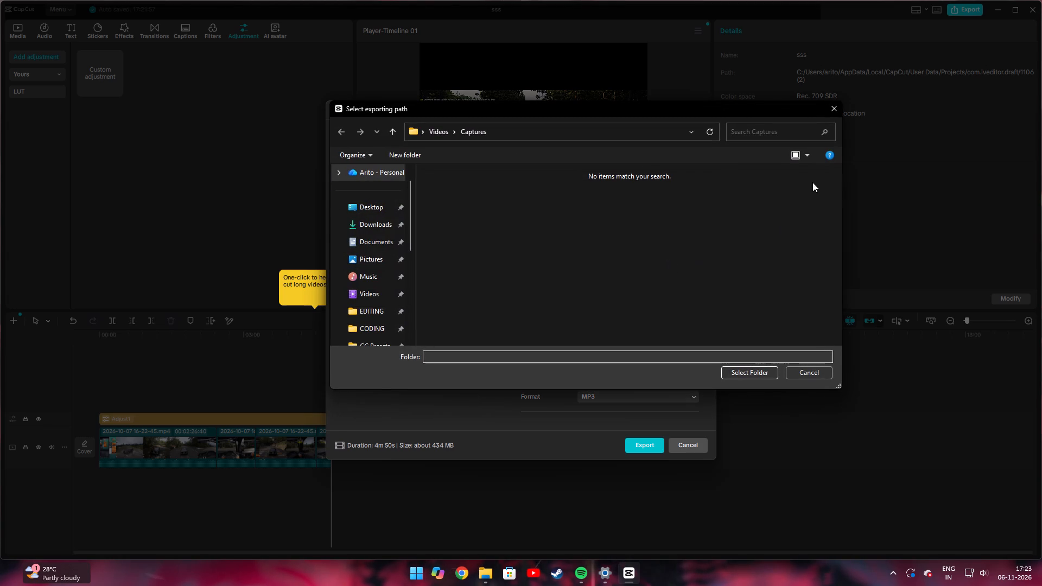
left_click(836, 110)
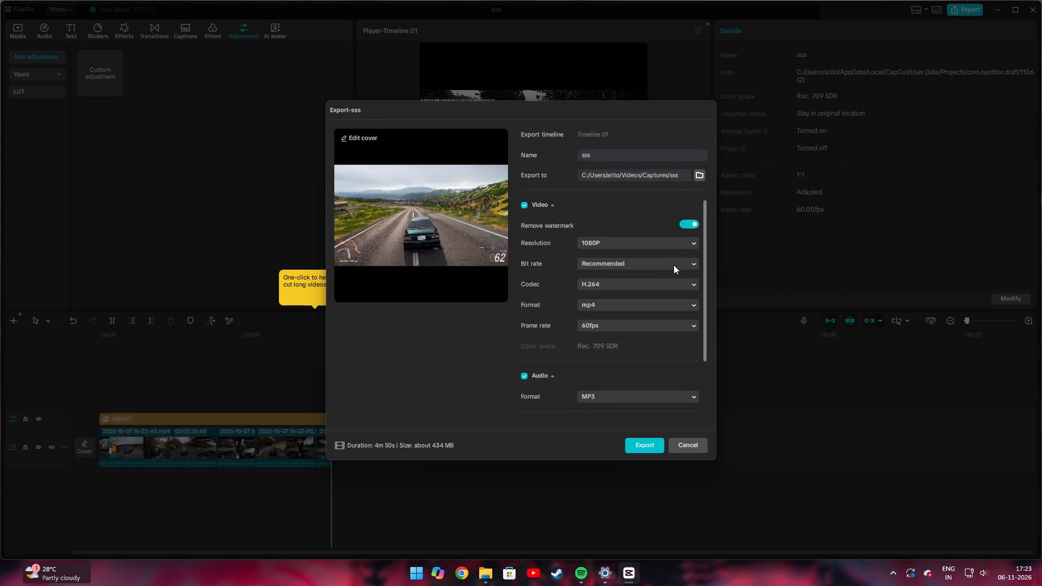
left_click(674, 265)
left_click(674, 265)
left_click(692, 239)
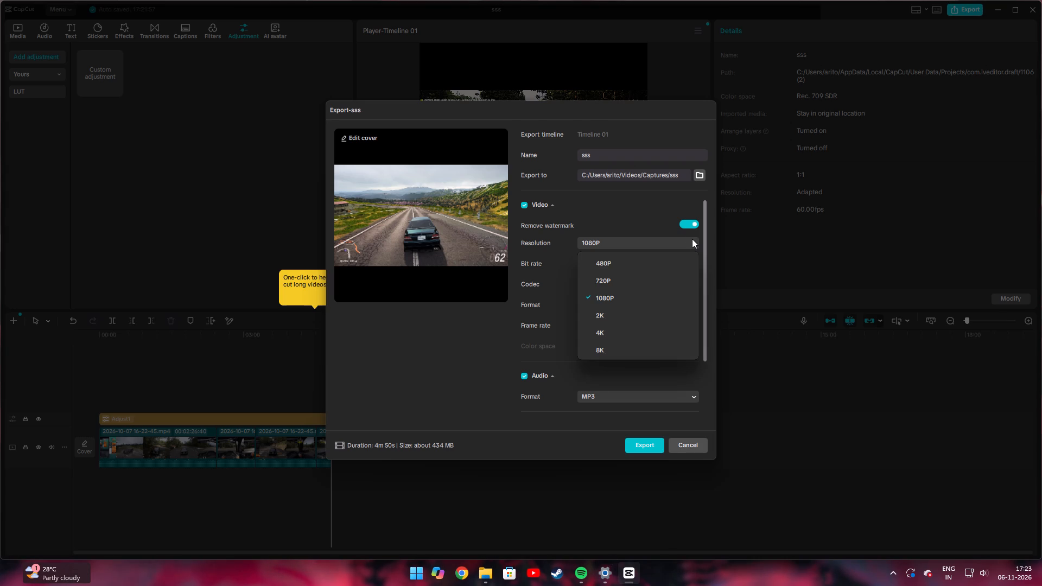
left_click(692, 239)
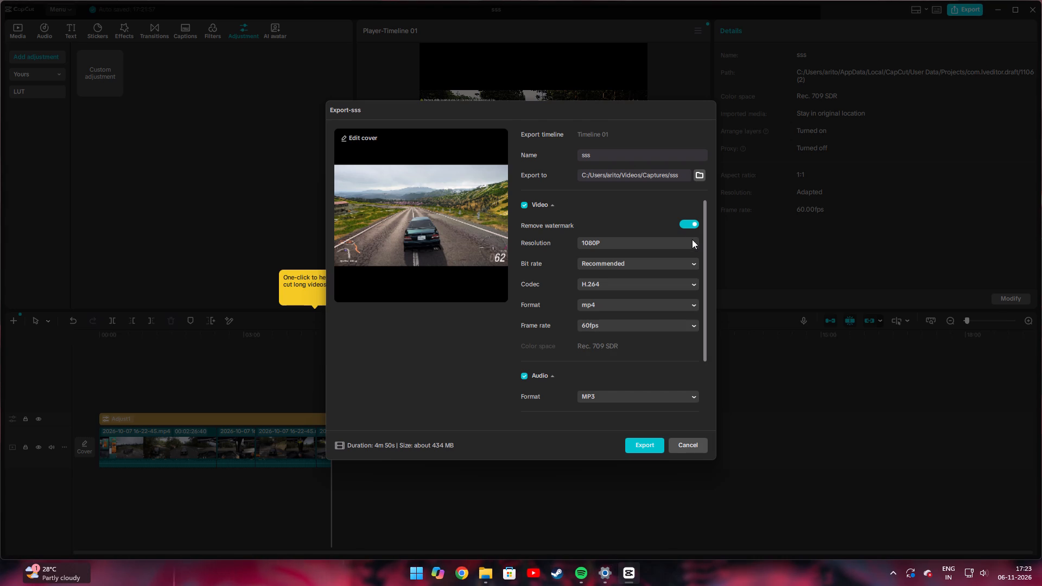
Export the sss video at 1080P, recommended bit rate, H.264, mp4 and 60fps to the Captures folder.
left_click(644, 443)
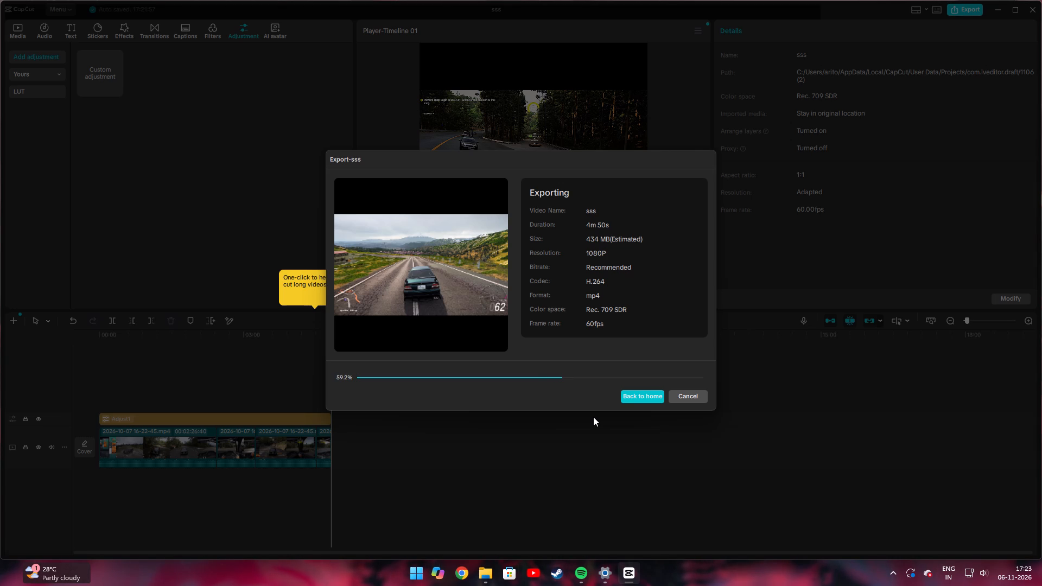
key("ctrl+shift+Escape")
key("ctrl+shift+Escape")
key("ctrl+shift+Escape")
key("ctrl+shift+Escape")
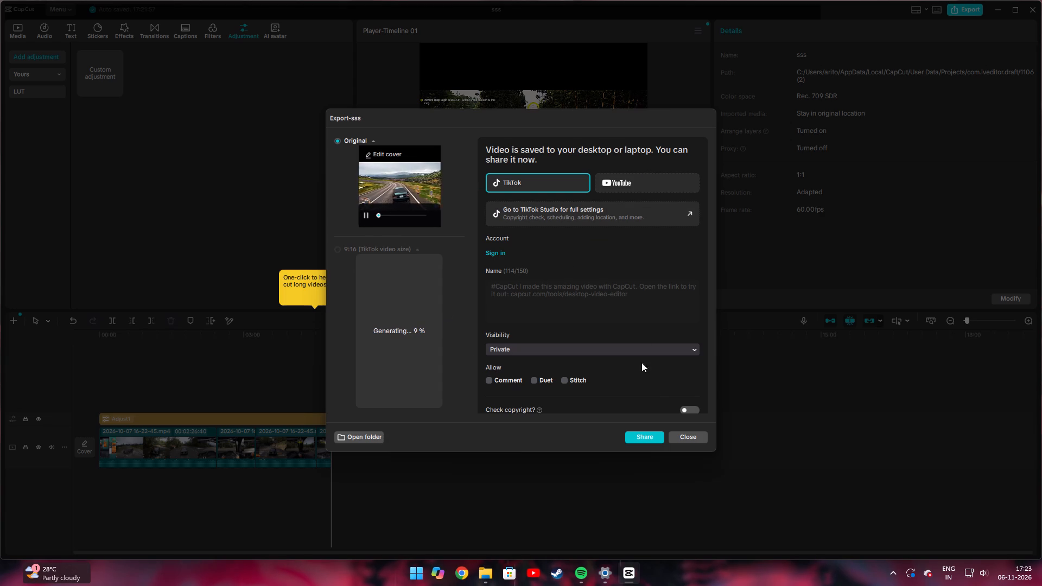
Dismiss the sharing options without sharing the exported video and close the sss project, returning to the home window.
left_click(682, 438)
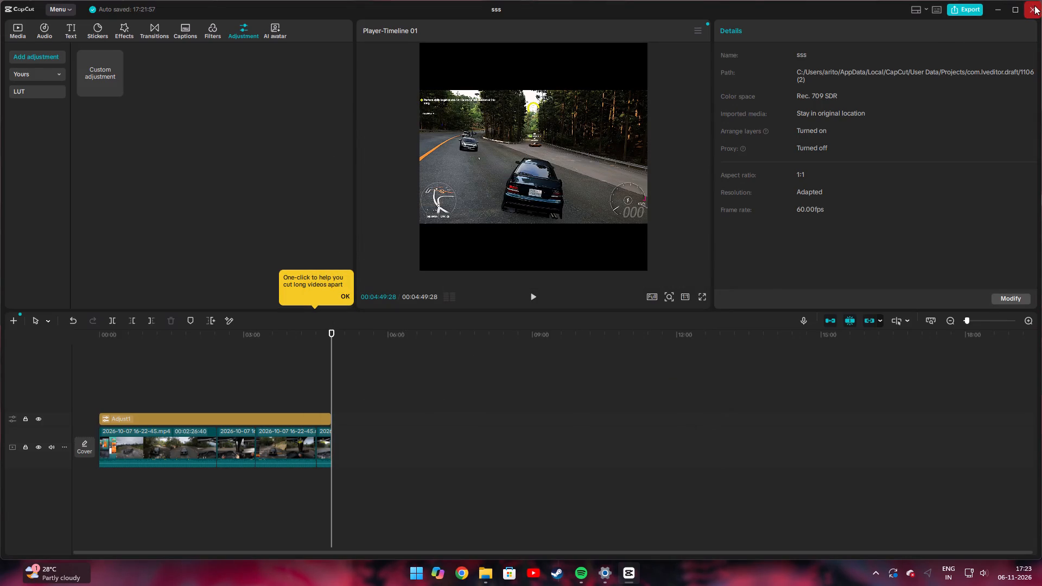
left_click(1034, 5)
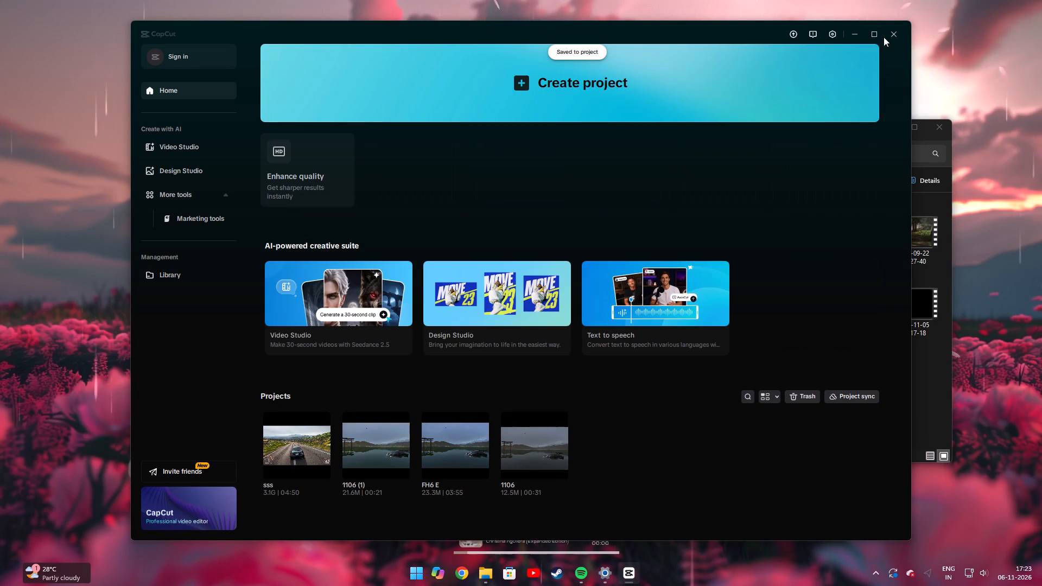
Open the sss folder inside Videos > Captures in File Explorer, and briefly play its first file to check it.
left_click(493, 529)
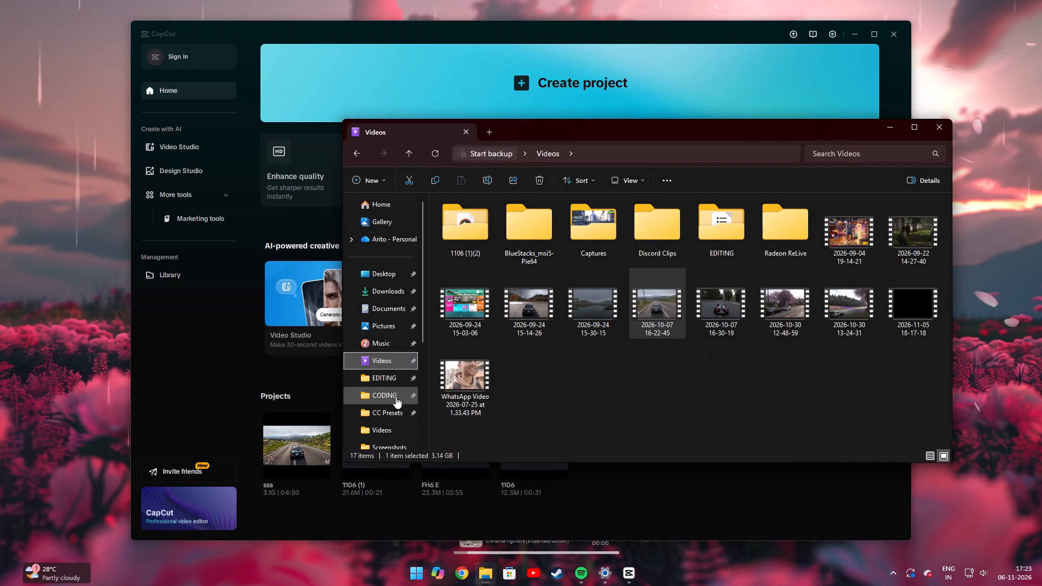
left_click(396, 379)
left_click(394, 358)
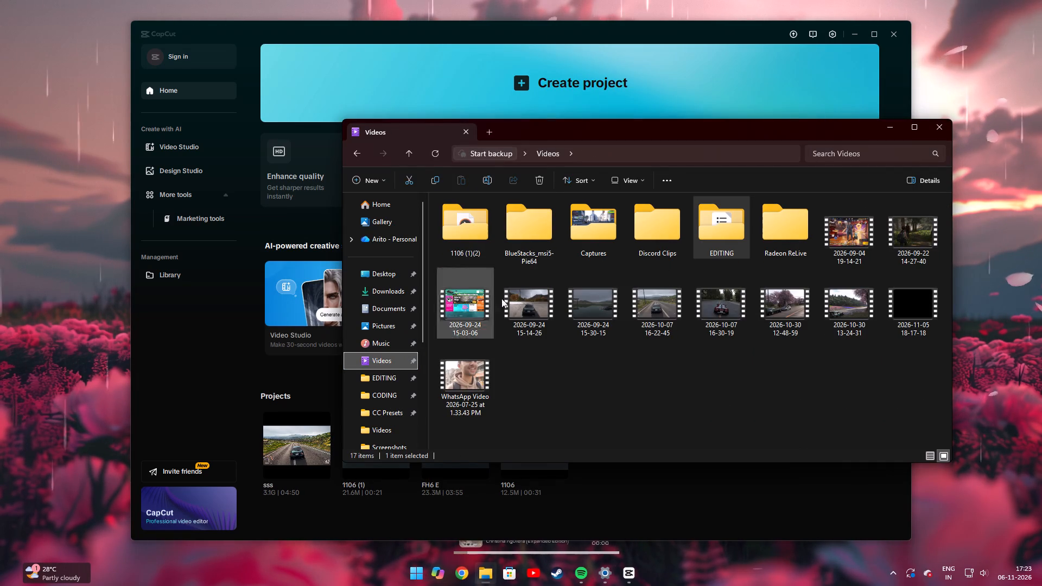
double_click(608, 249)
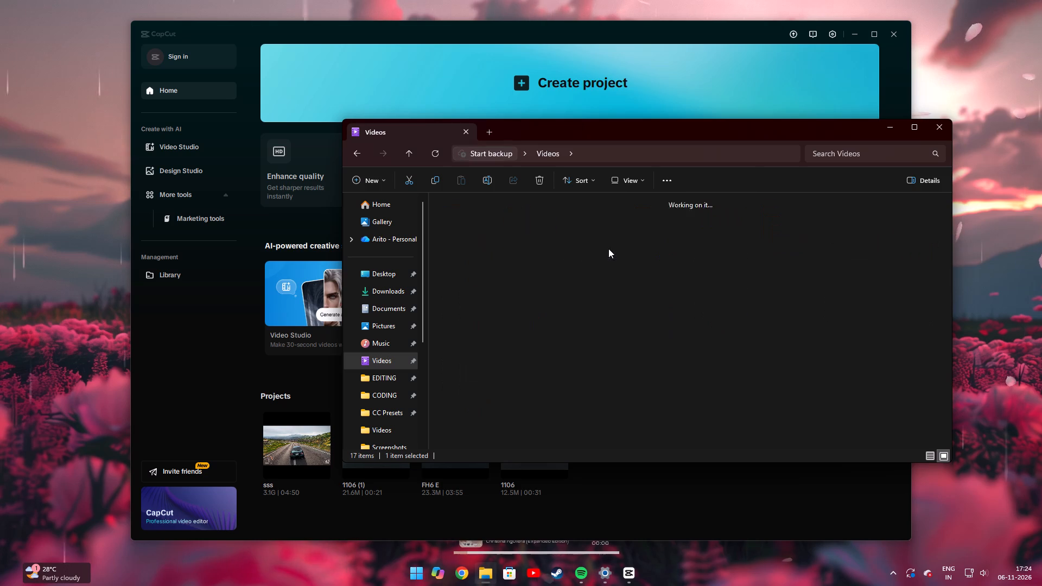
double_click(476, 240)
double_click(483, 217)
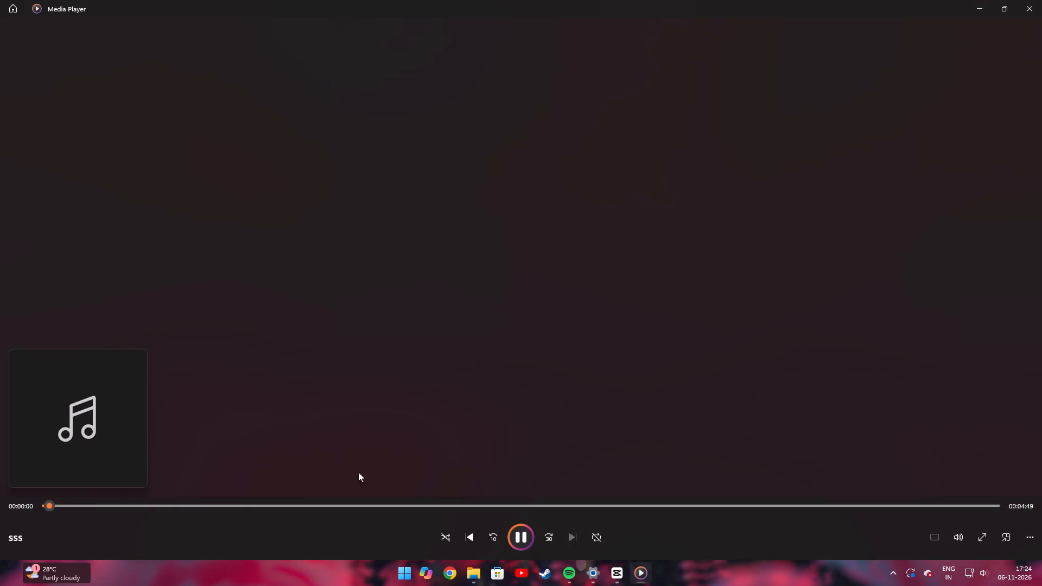
left_click(142, 502)
left_click(1027, 7)
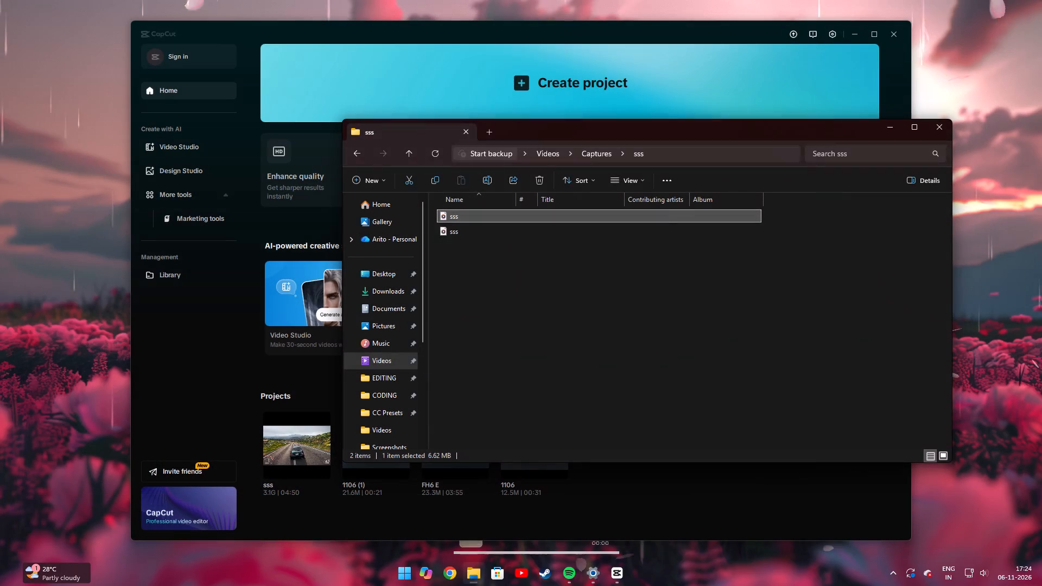
Play the first few seconds of the exported sss video, and close the player and the folder window.
double_click(577, 231)
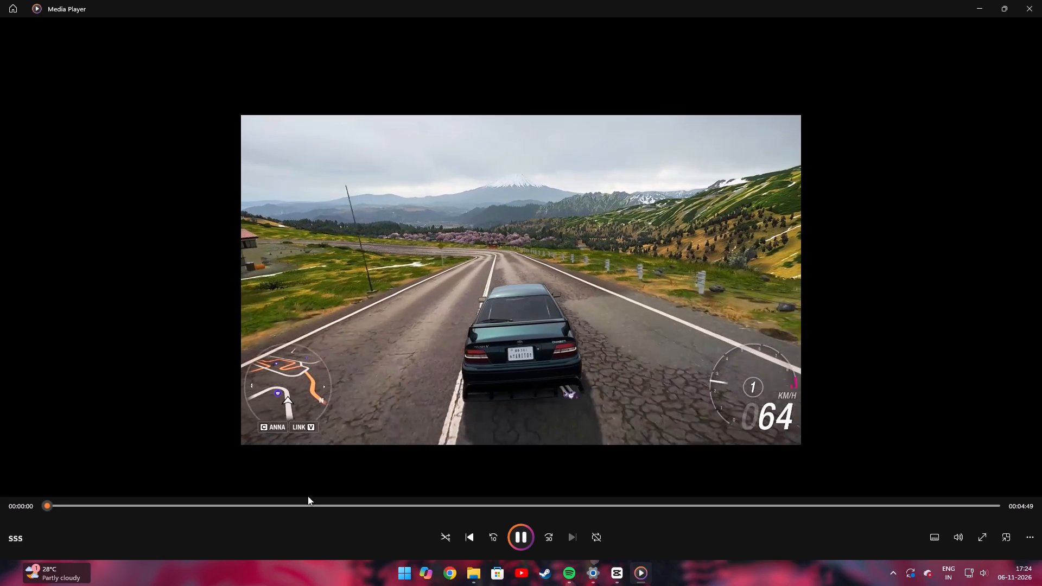
left_click(616, 364)
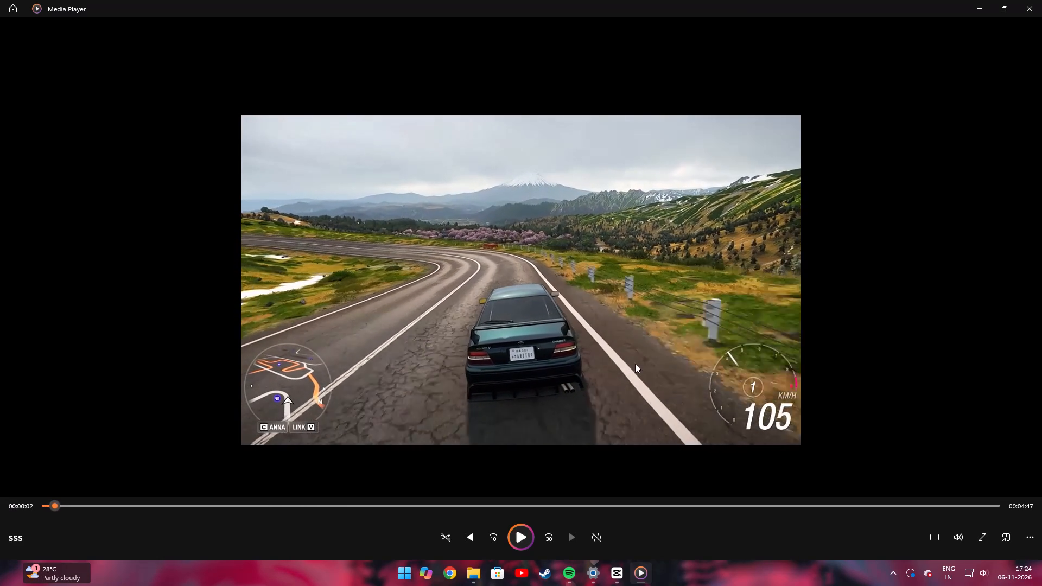
left_click(761, 398)
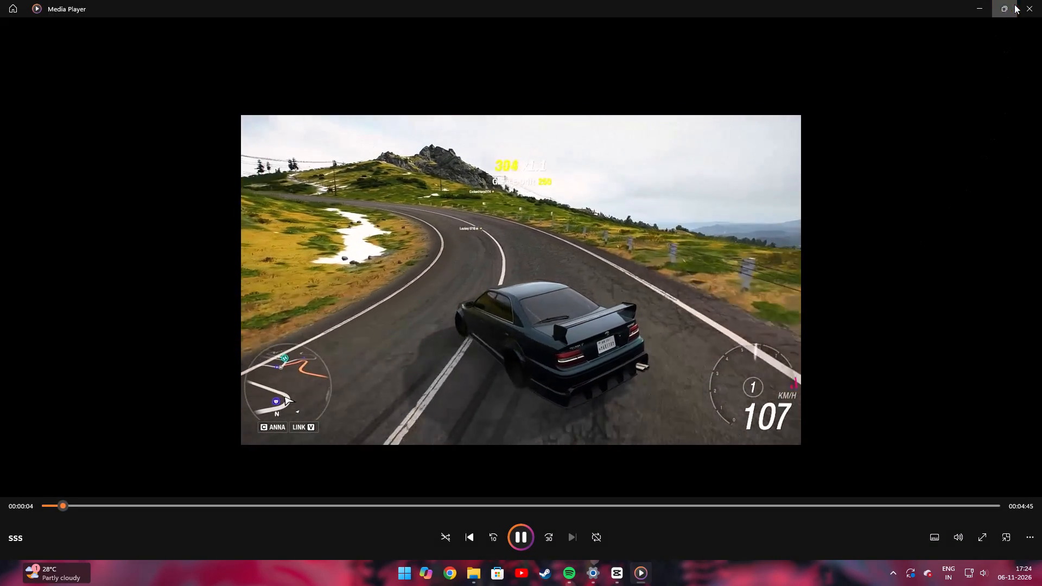
left_click(1033, 7)
left_click(420, 575)
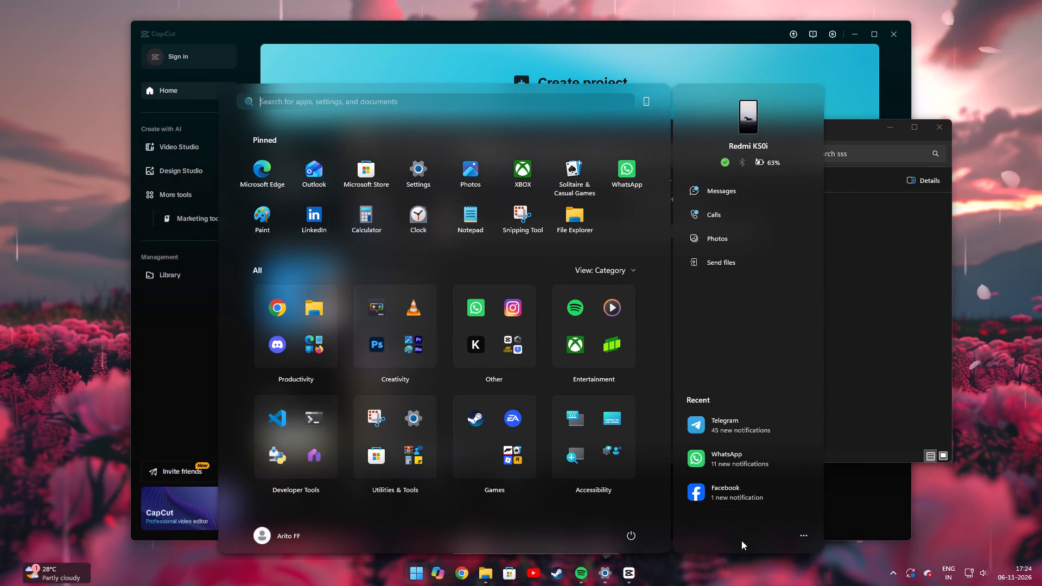
left_click(1017, 425)
left_click(942, 128)
Create a new empty project in CapCut.
left_click(689, 111)
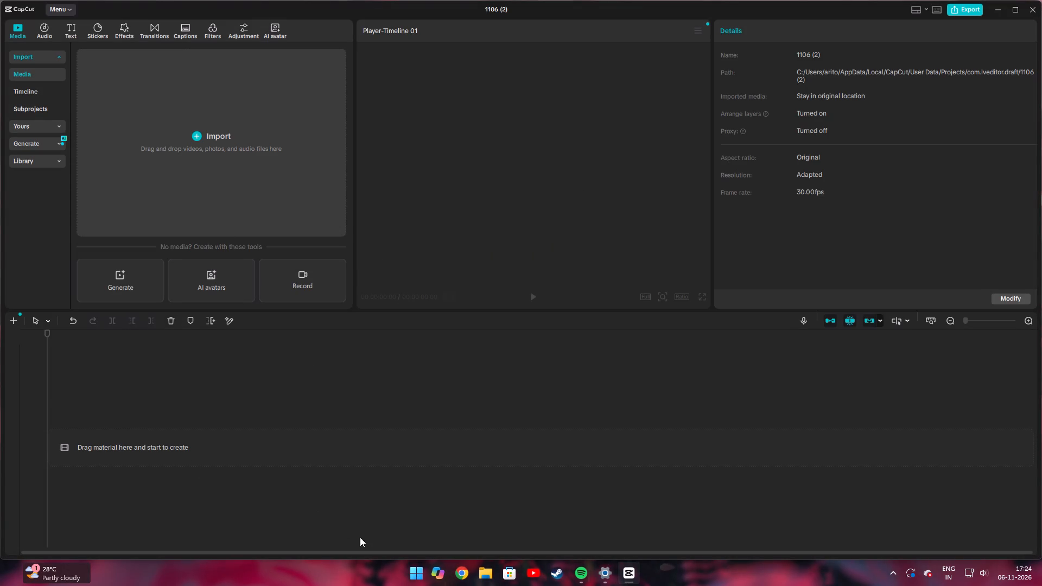
Look through the 1106 (1)(2) and Captures folders inside Videos for the exported sss folder in File Explorer.
left_click(485, 568)
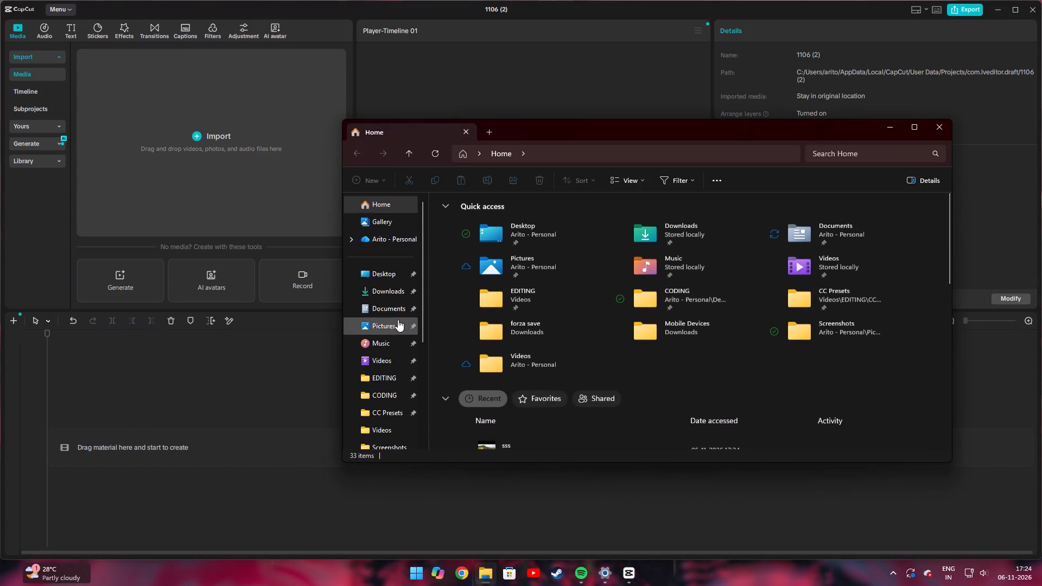
left_click(397, 355)
double_click(467, 245)
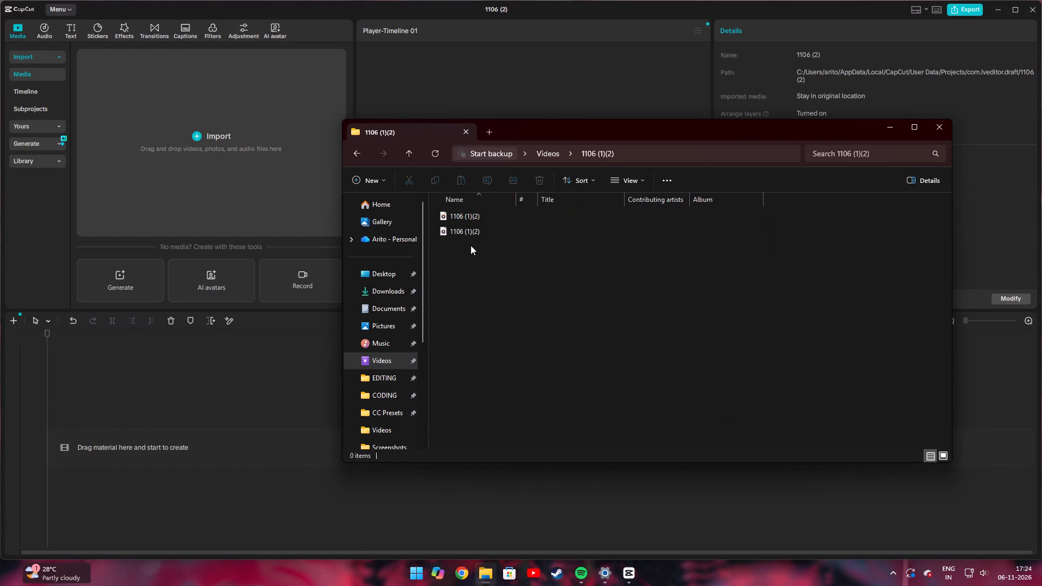
left_click(350, 156)
left_click(537, 234)
left_click(586, 228)
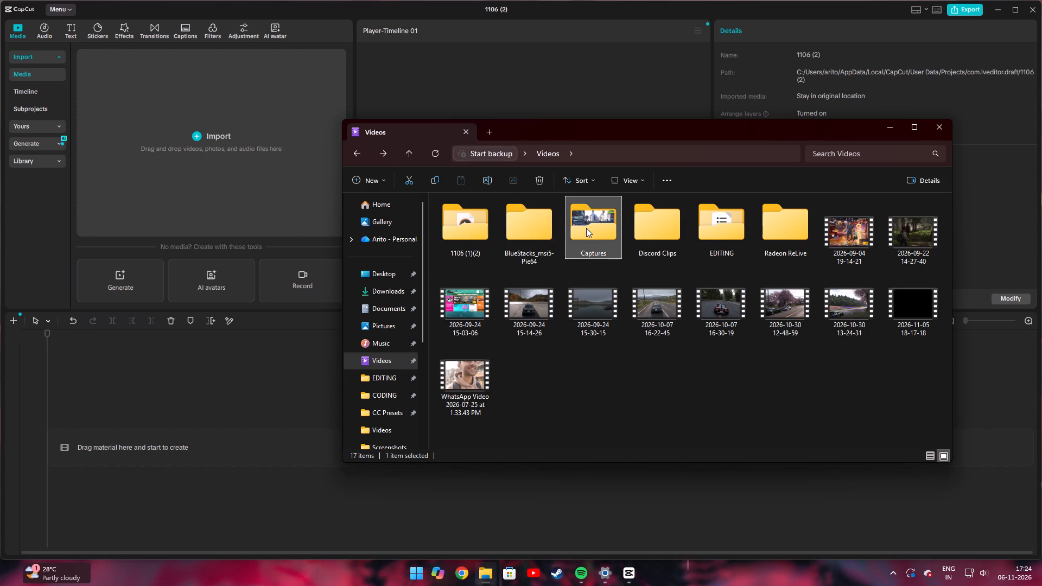
double_click(586, 228)
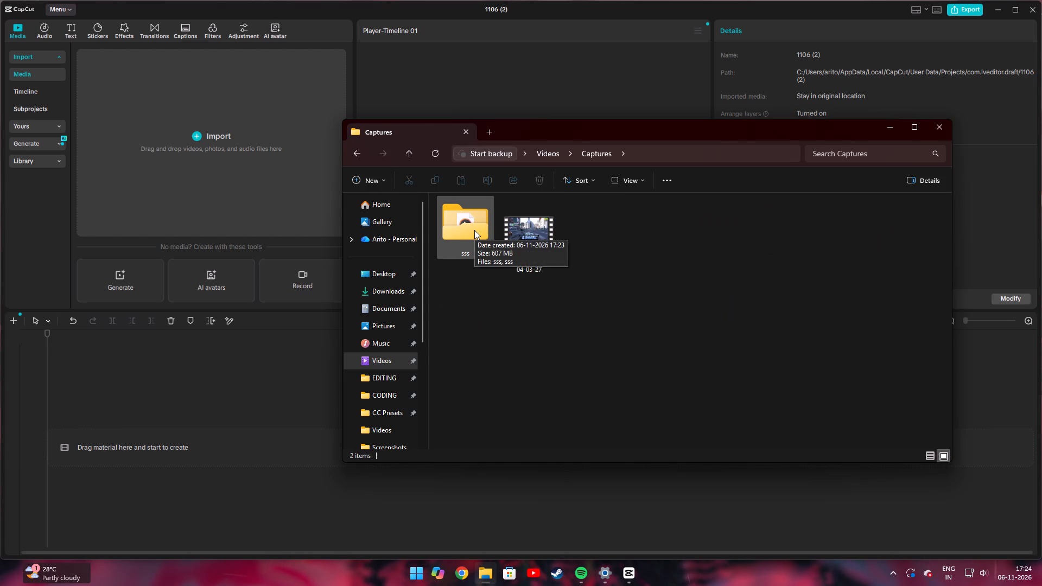
left_click(938, 133)
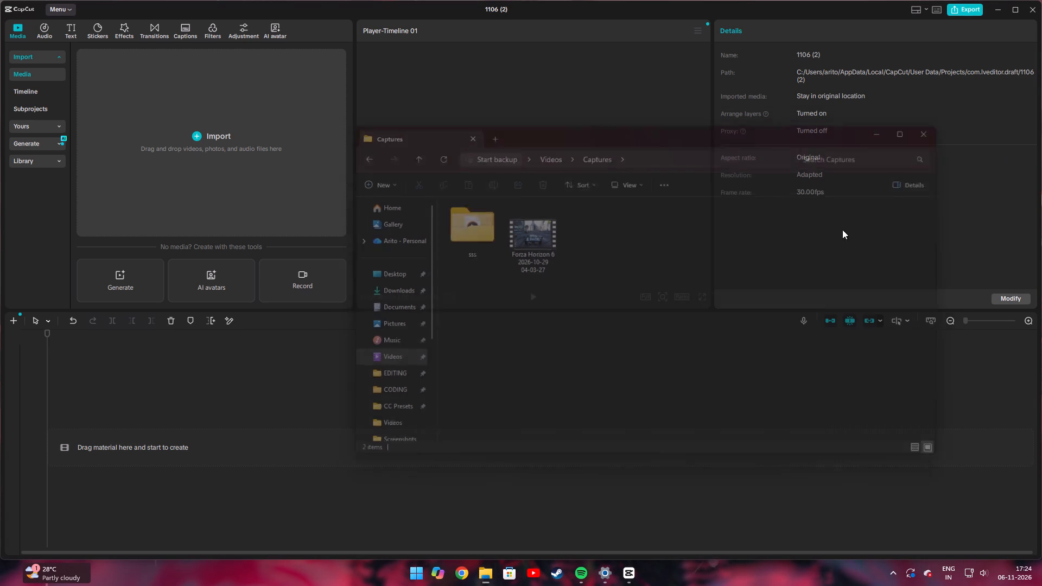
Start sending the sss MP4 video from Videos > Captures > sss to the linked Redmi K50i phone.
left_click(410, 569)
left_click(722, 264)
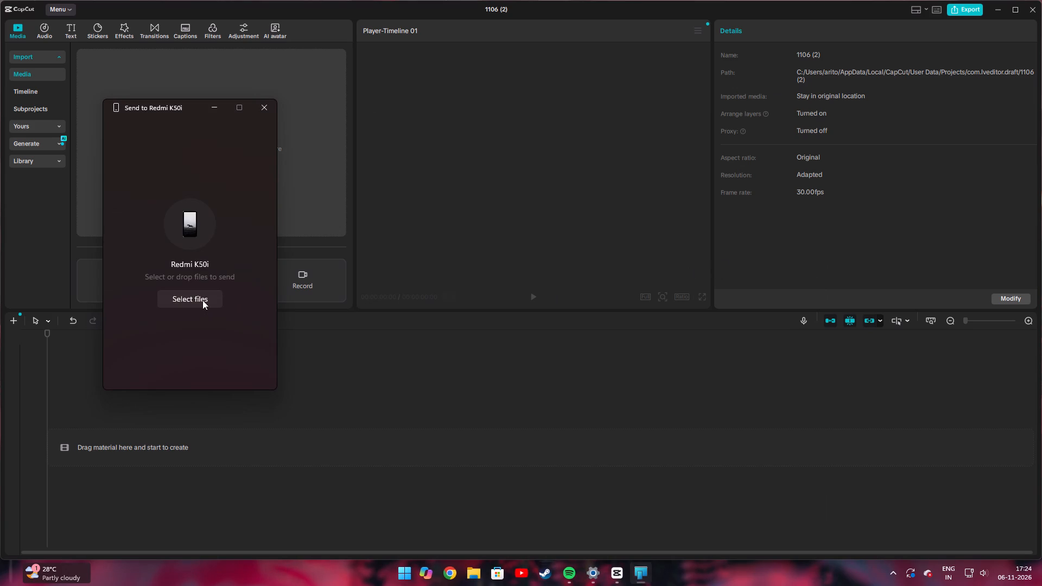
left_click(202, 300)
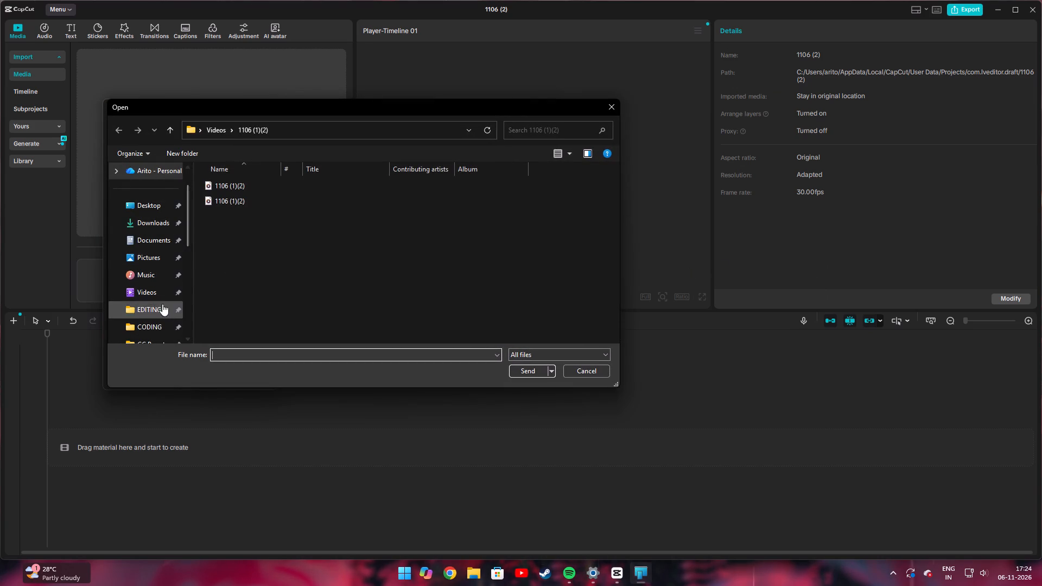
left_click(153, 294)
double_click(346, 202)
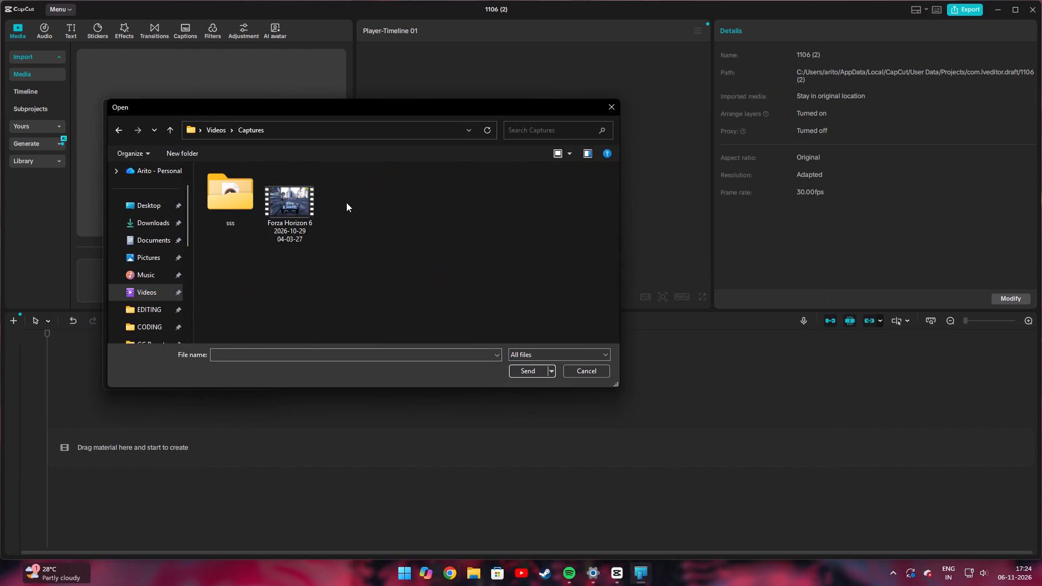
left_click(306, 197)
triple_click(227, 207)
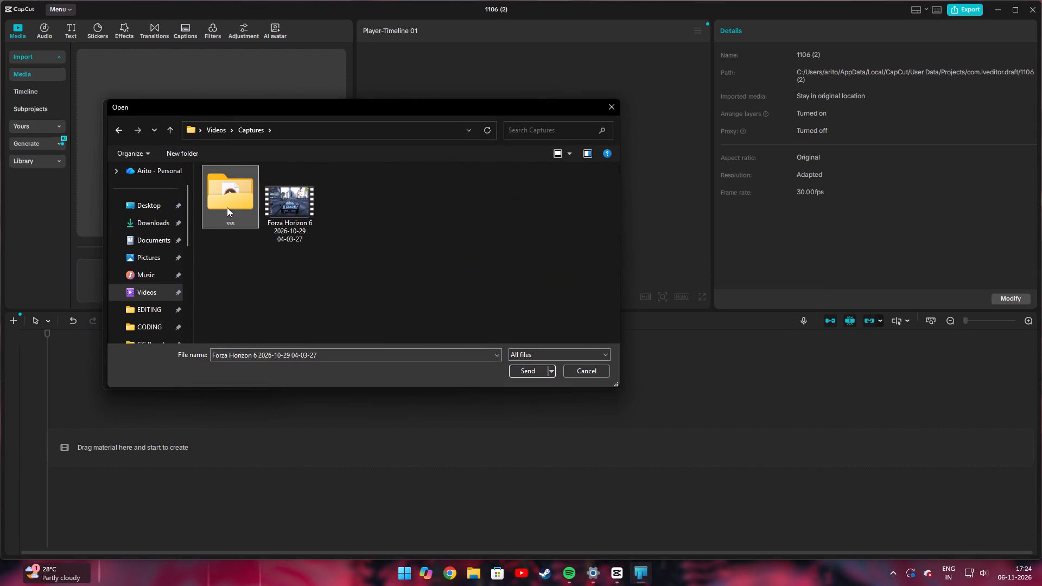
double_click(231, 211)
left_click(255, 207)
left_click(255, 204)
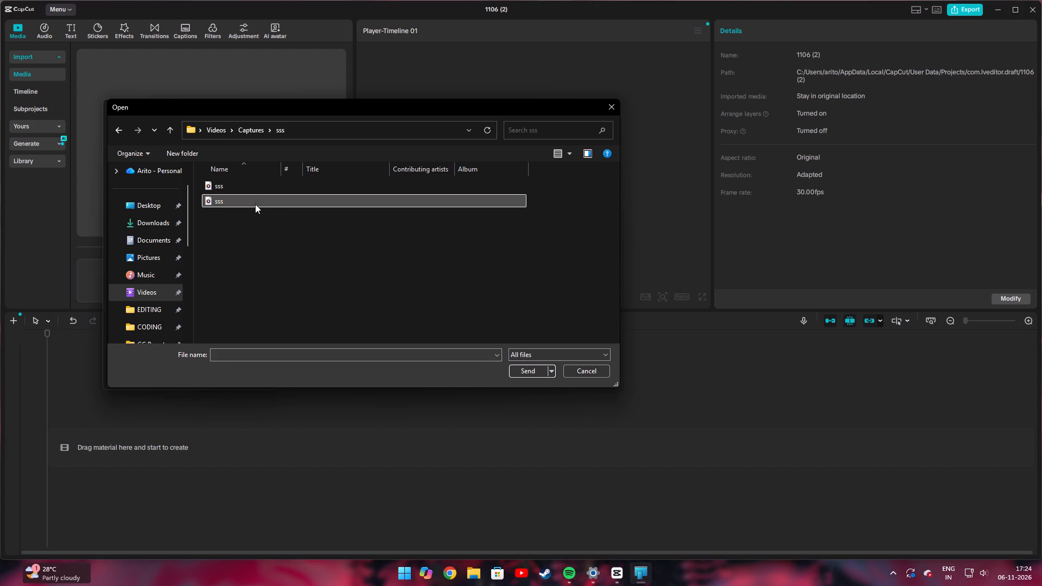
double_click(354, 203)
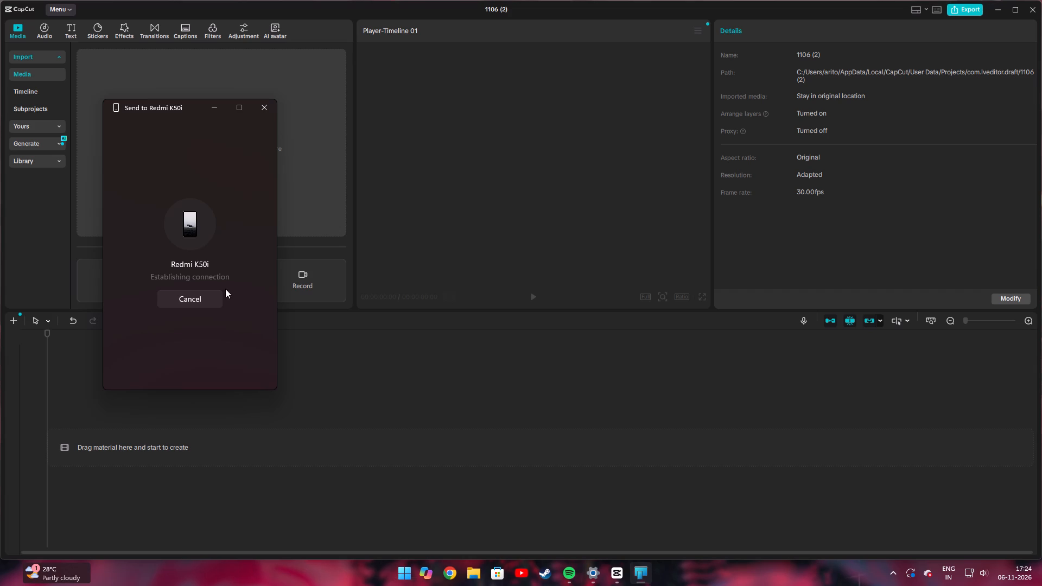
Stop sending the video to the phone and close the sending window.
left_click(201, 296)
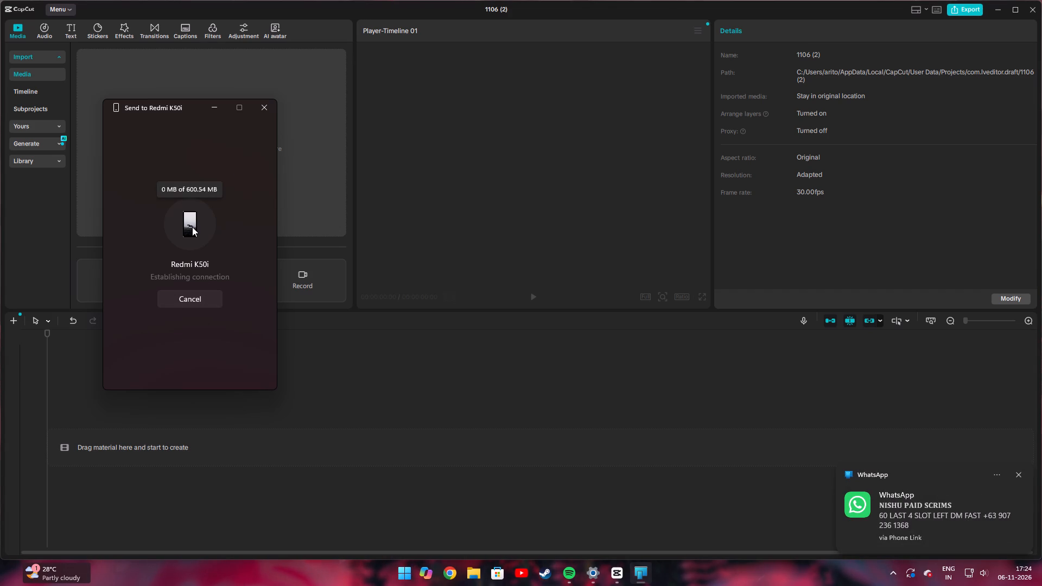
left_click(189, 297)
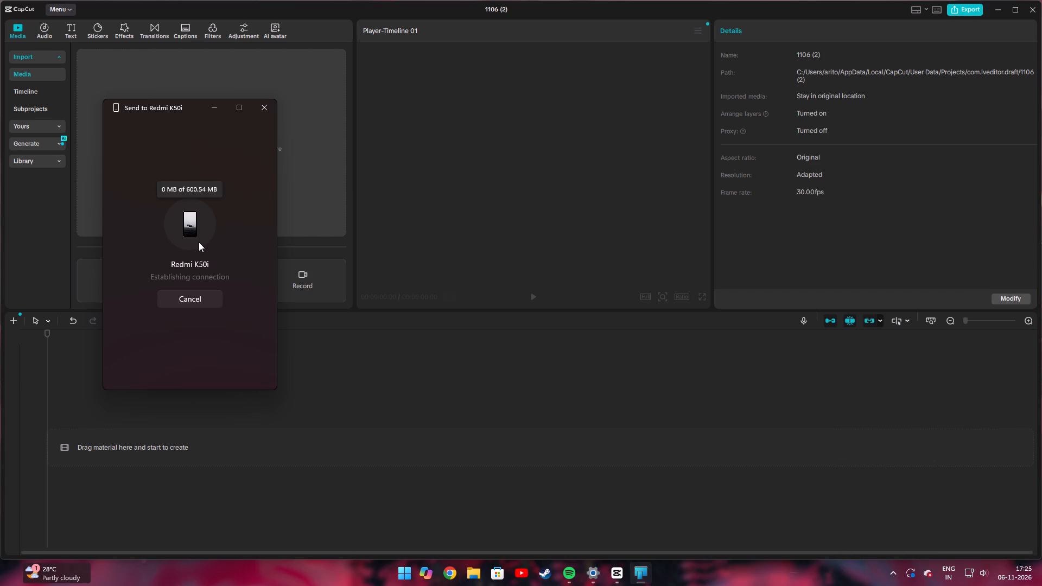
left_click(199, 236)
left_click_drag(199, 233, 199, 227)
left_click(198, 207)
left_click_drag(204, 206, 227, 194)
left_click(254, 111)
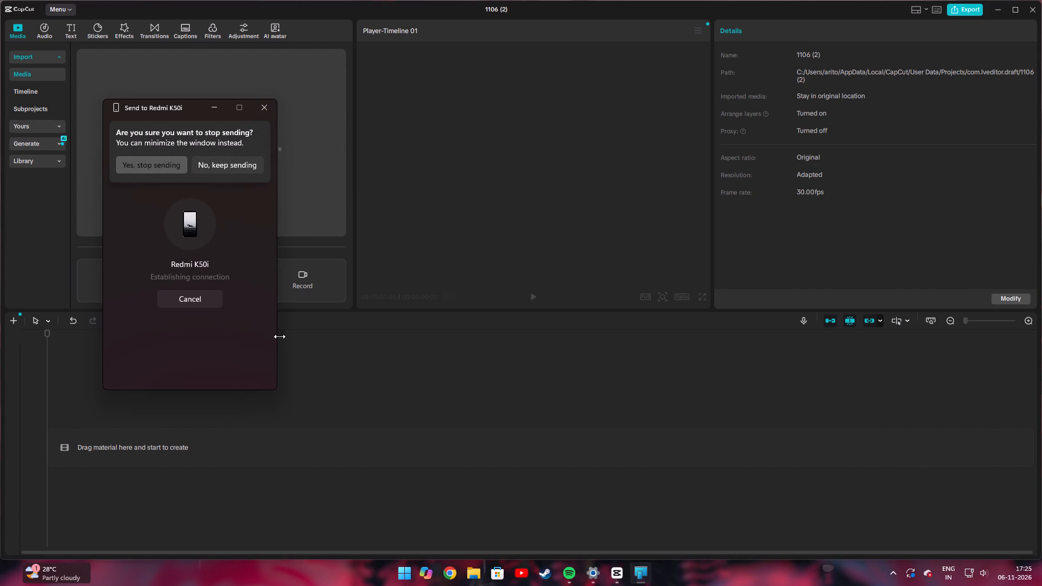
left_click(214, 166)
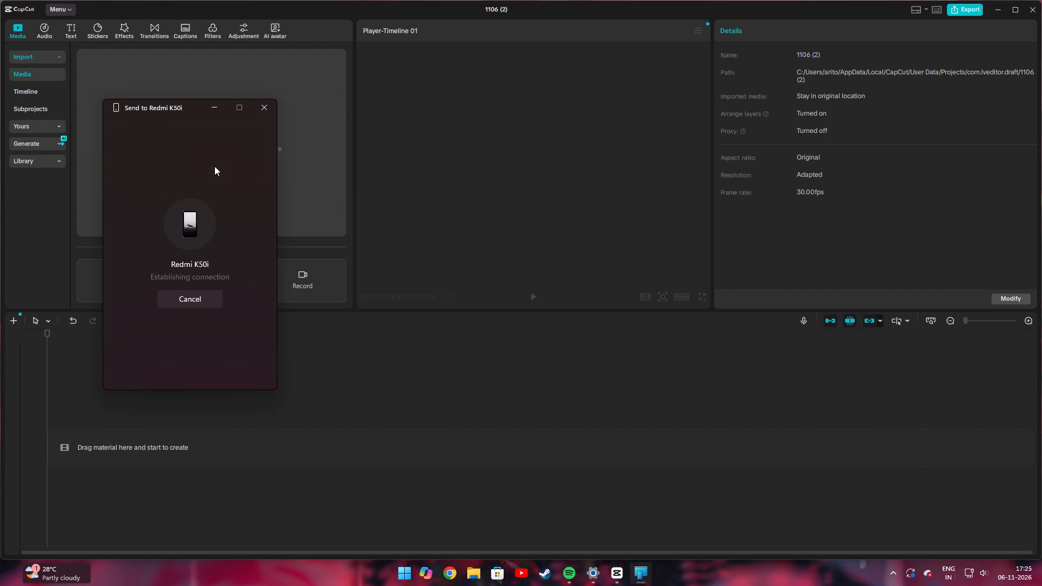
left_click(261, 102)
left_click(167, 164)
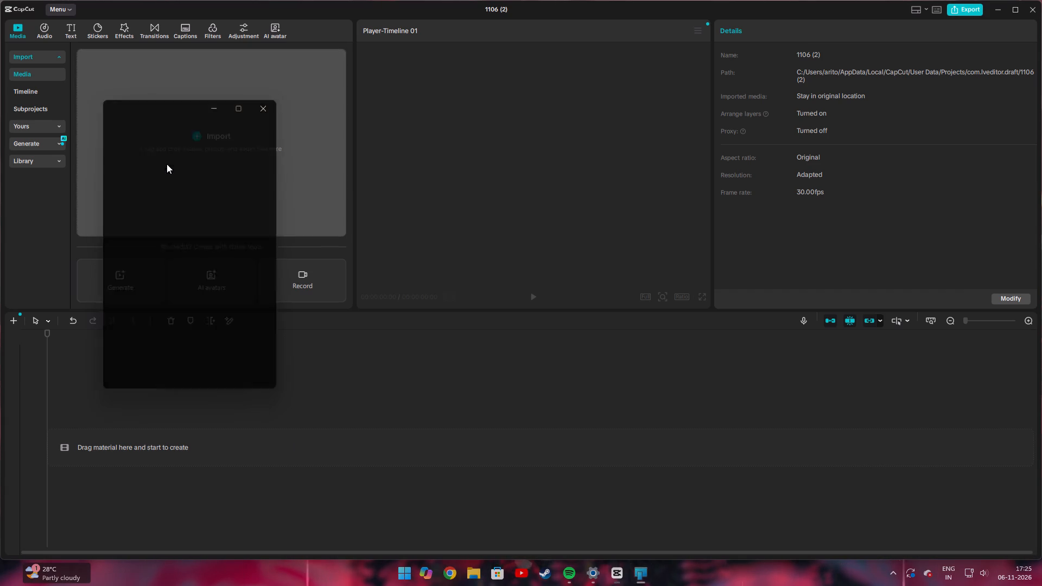
Reopen the file-sending window for the Redmi K50i, and dismiss the file picker without choosing a file.
left_click(406, 576)
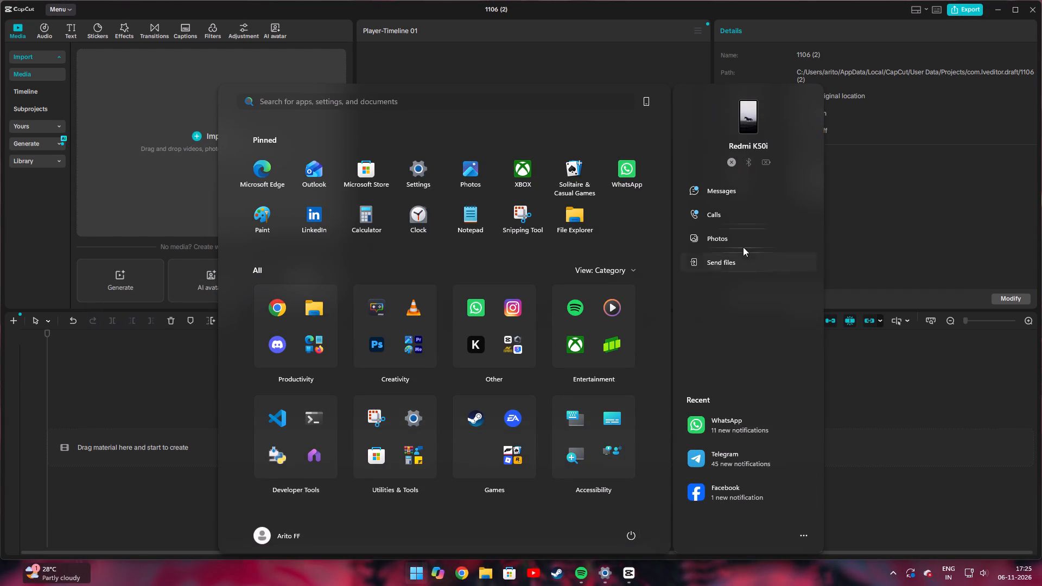
left_click(738, 263)
left_click(197, 298)
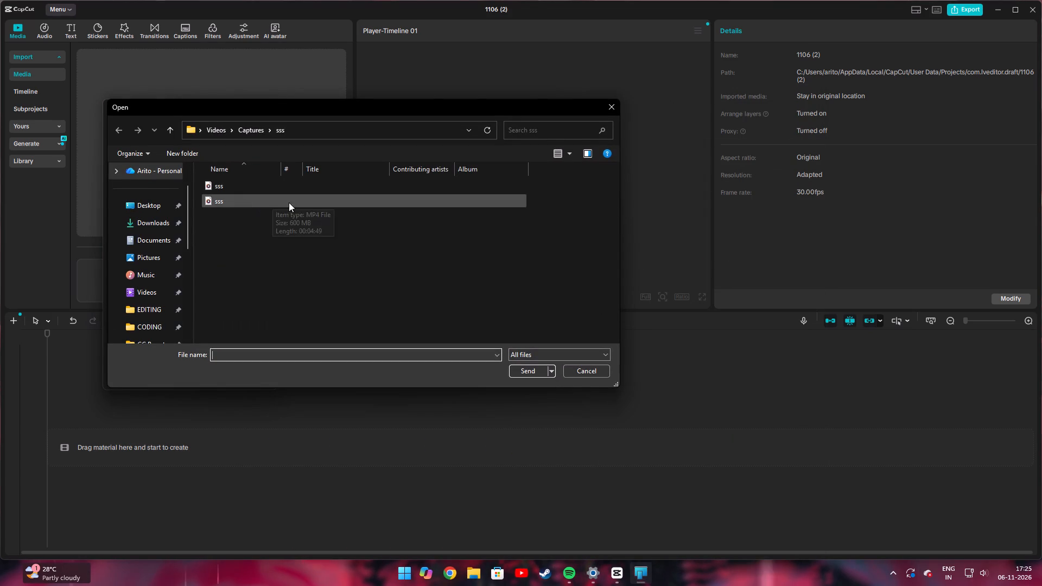
right_click(342, 196)
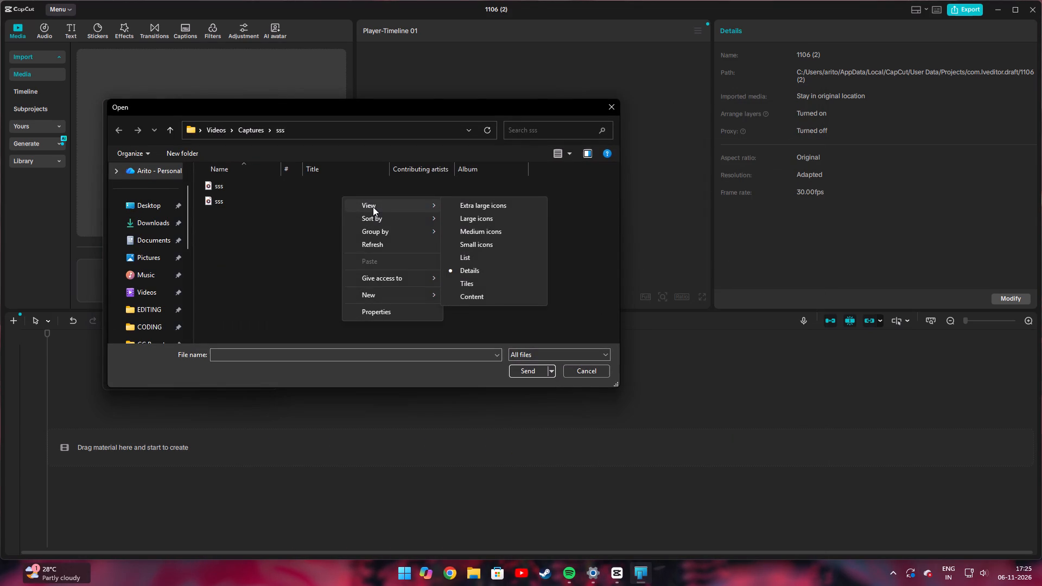
left_click(304, 231)
left_click(610, 107)
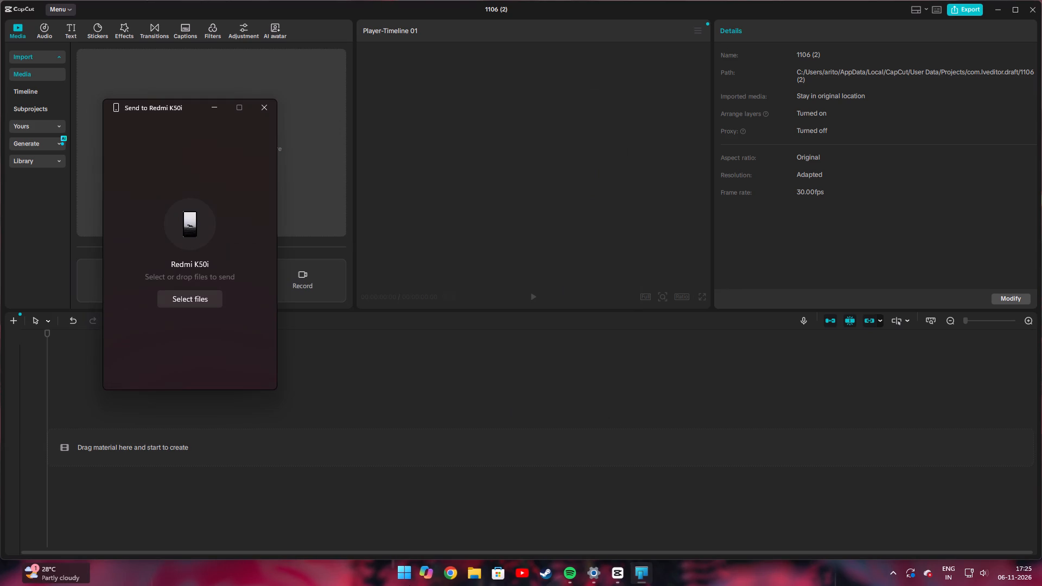
In File Explorer, open Videos > Captures > sss and play the first sss file to check whether it is audio or video.
left_click(468, 565)
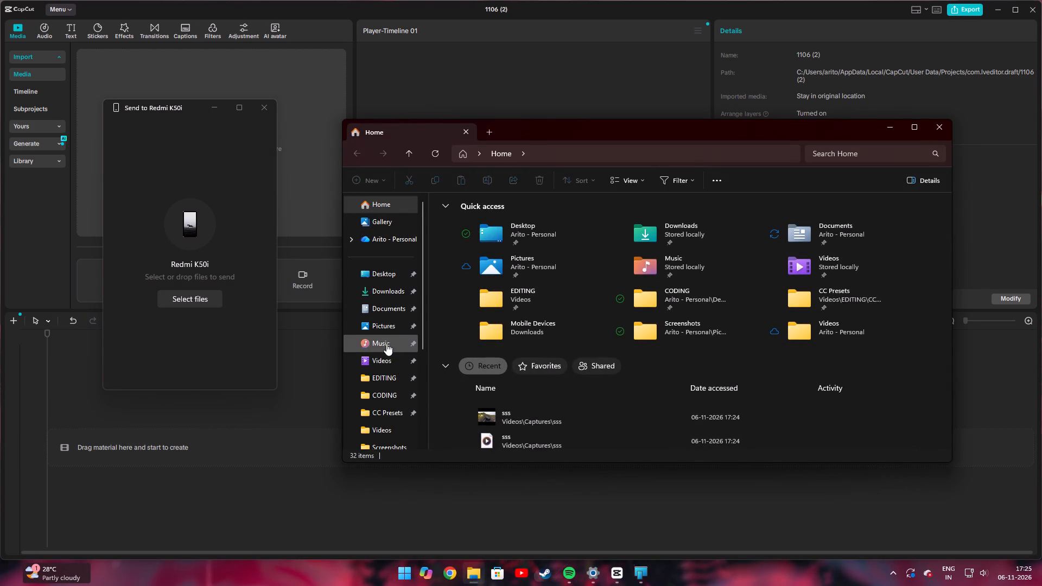
left_click(385, 361)
triple_click(538, 244)
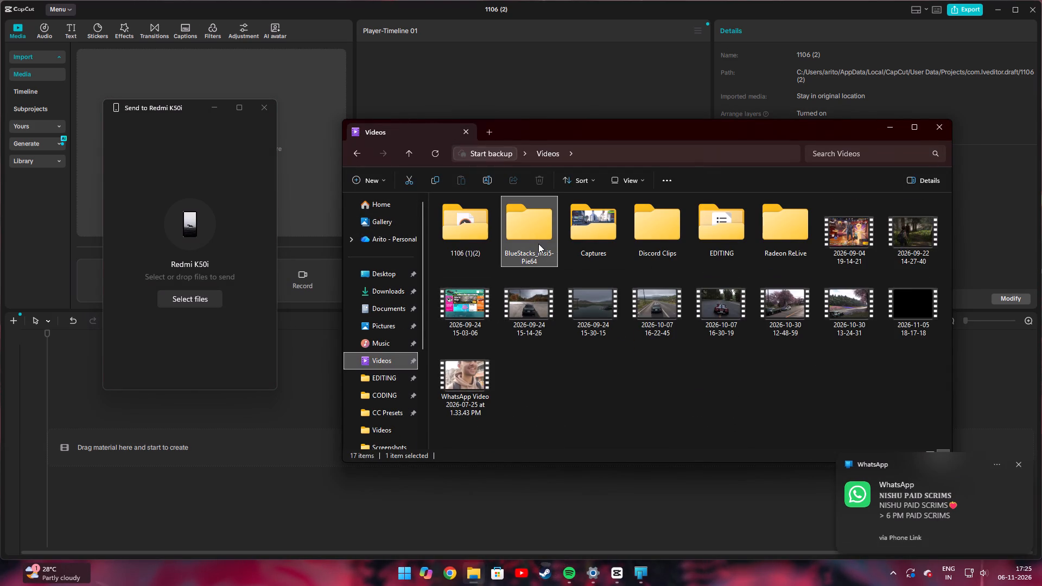
double_click(538, 244)
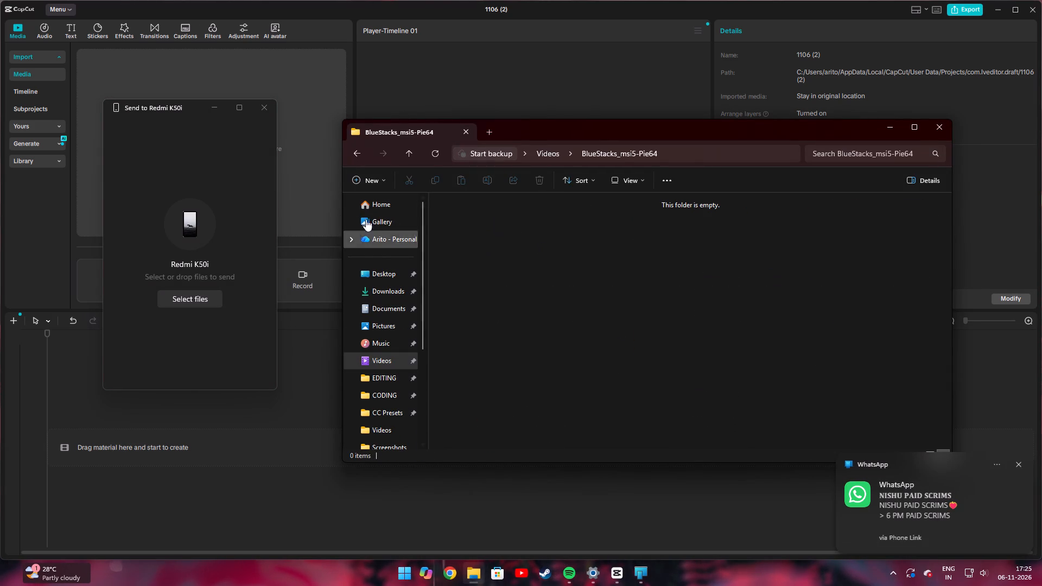
left_click(357, 153)
double_click(588, 235)
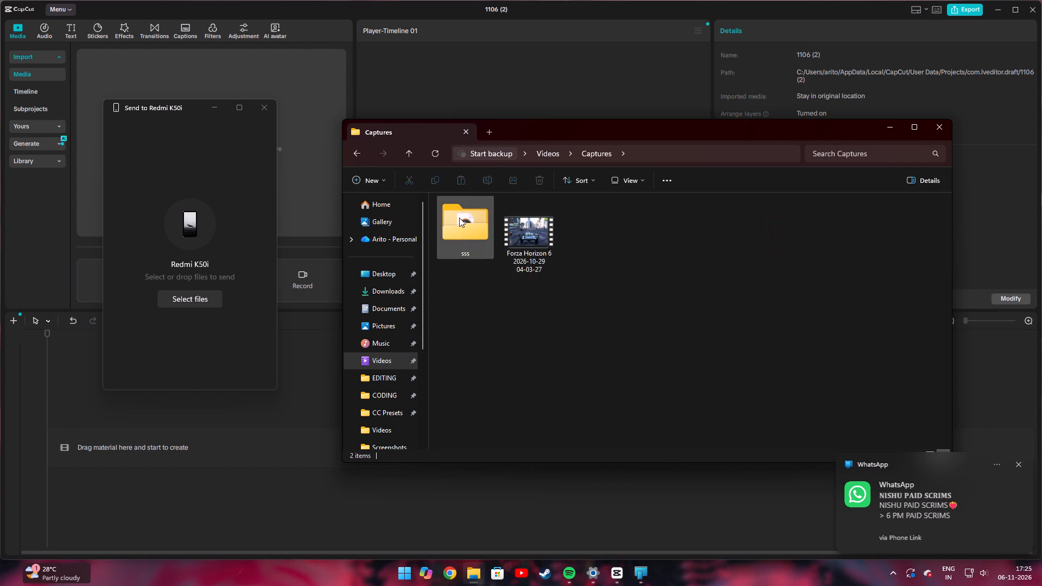
double_click(459, 218)
double_click(468, 227)
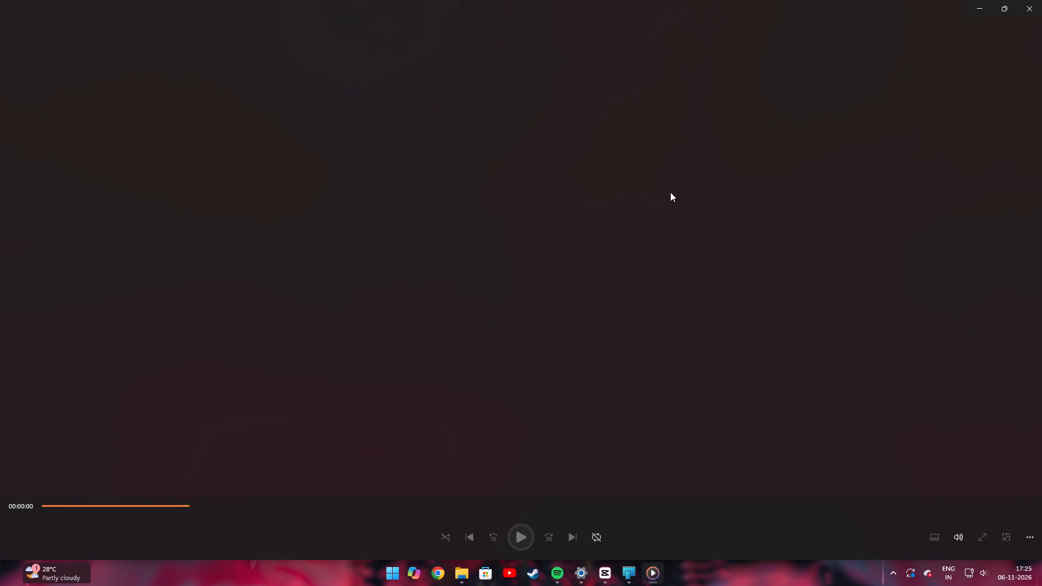
left_click(1031, 10)
triple_click(556, 214)
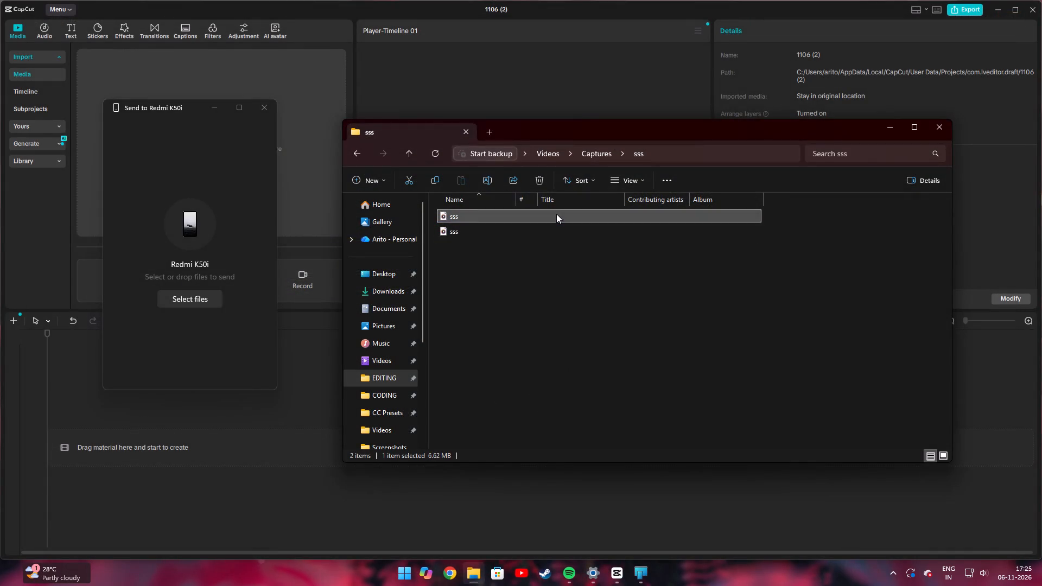
left_click(284, 508)
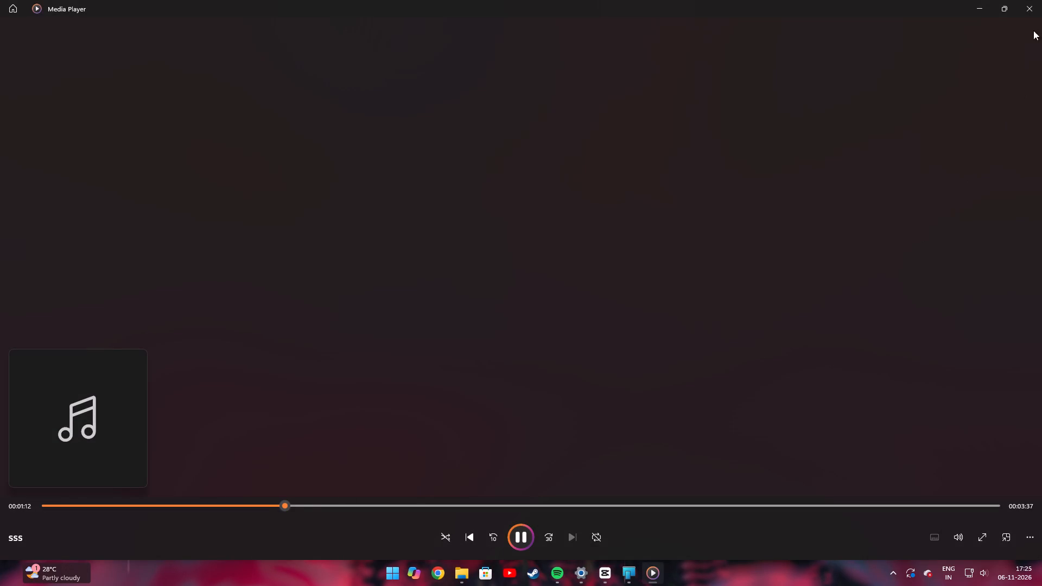
left_click(1032, 17)
Delete the audio-only sss file from the Captures > sss folder and close File Explorer.
right_click(636, 214)
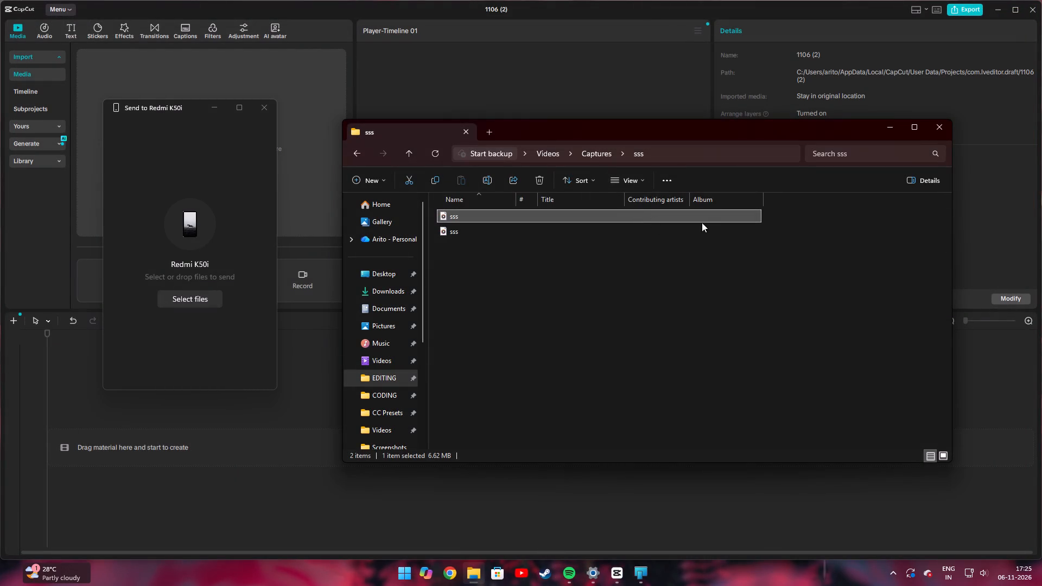
left_click(792, 222)
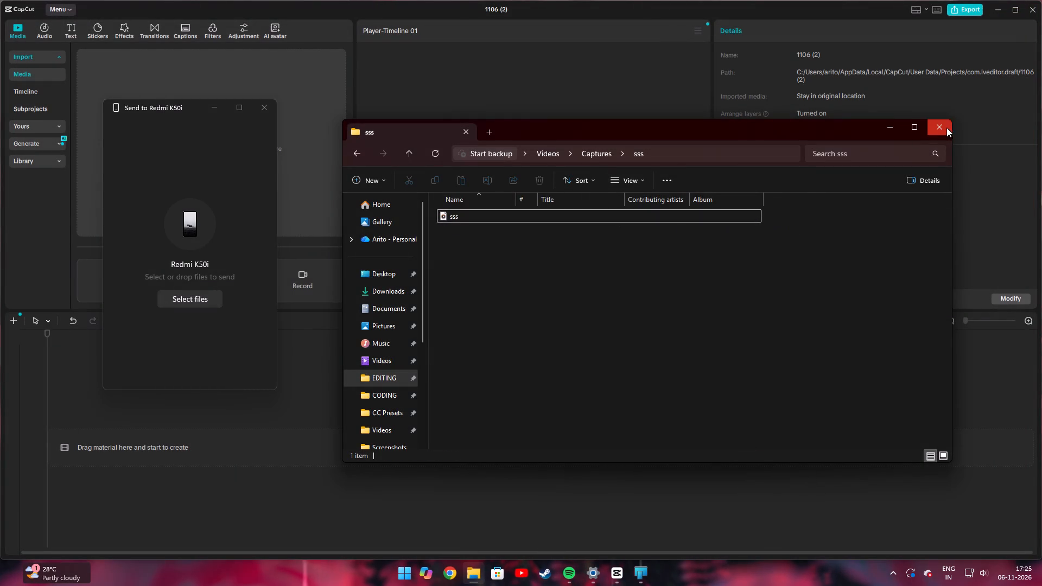
left_click(932, 132)
Select the sss video from Videos > Captures > sss and send it to the Redmi K50i.
left_click(196, 297)
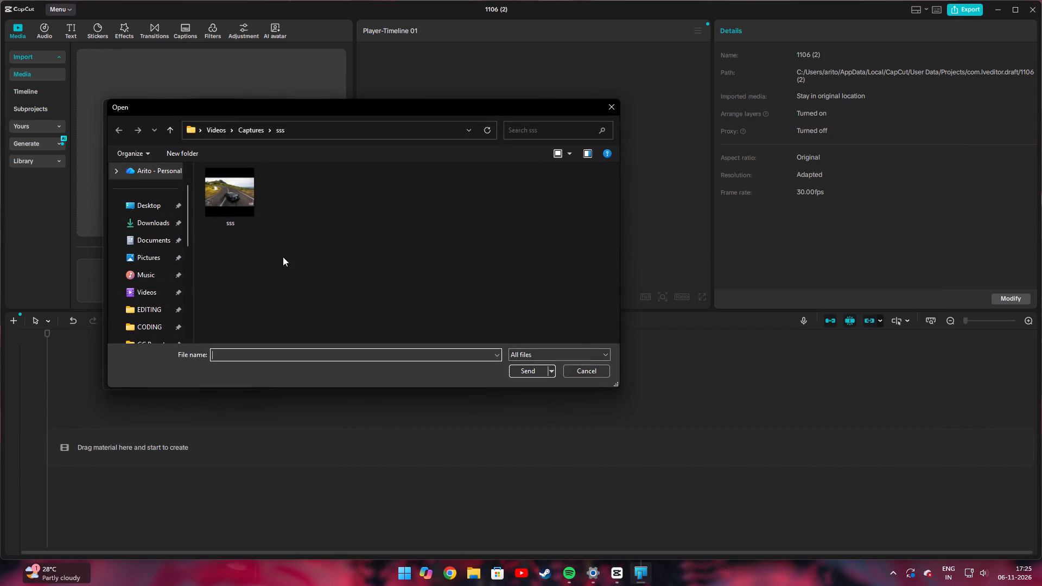
left_click(252, 203)
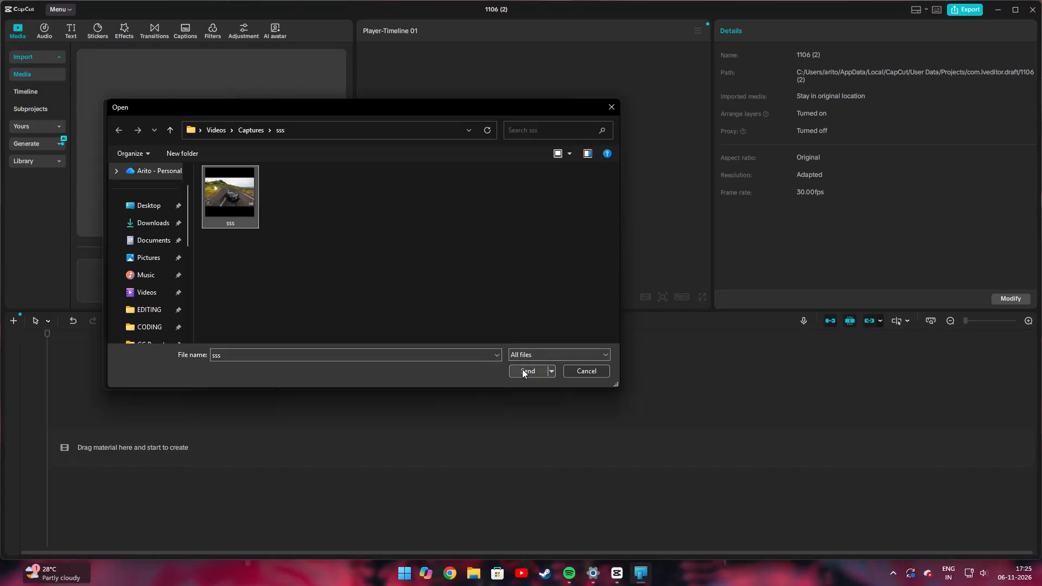
left_click(522, 369)
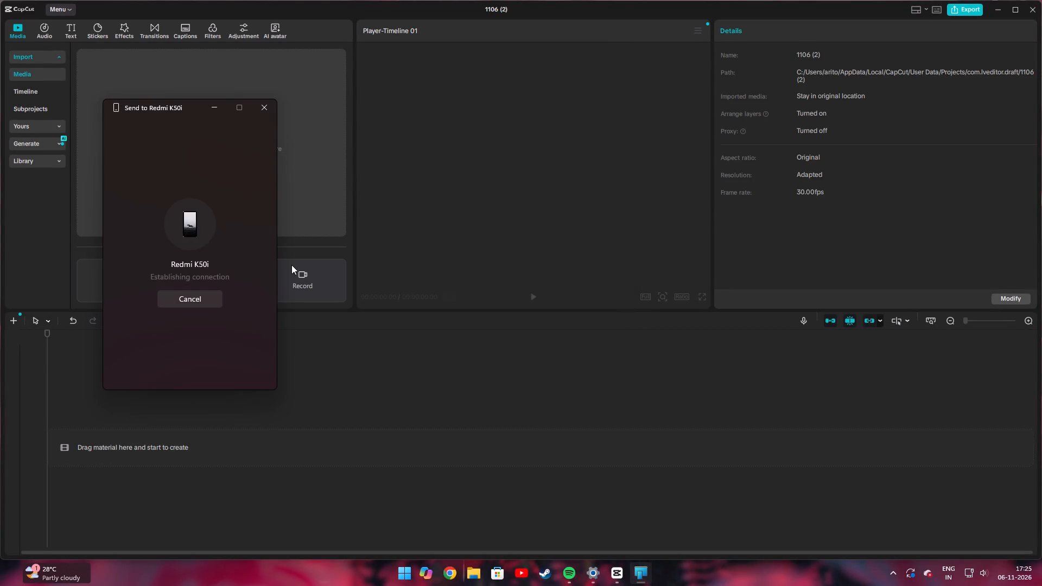
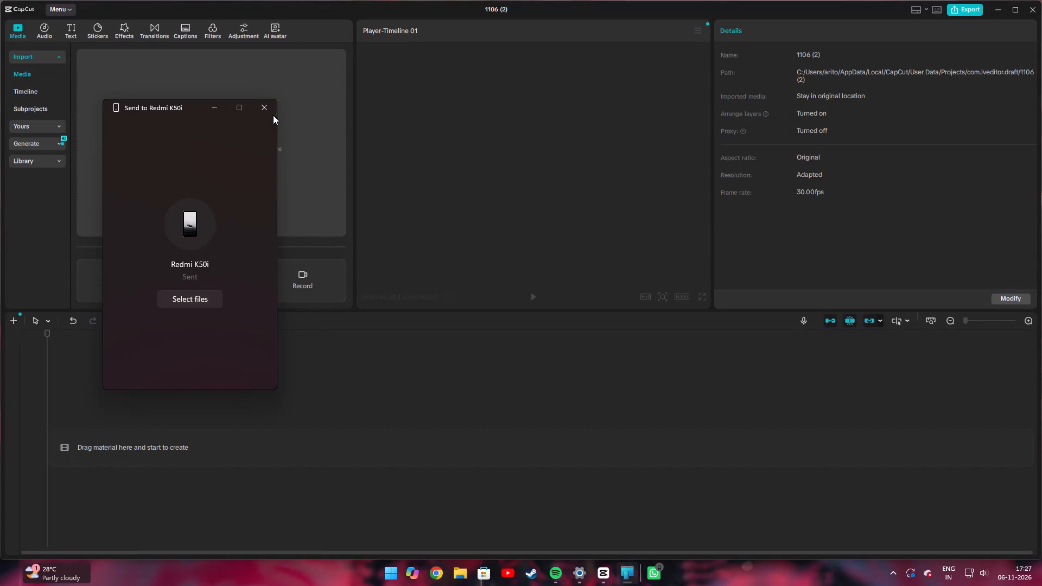
Close the file-sending window for the Redmi K50i.
left_click(272, 114)
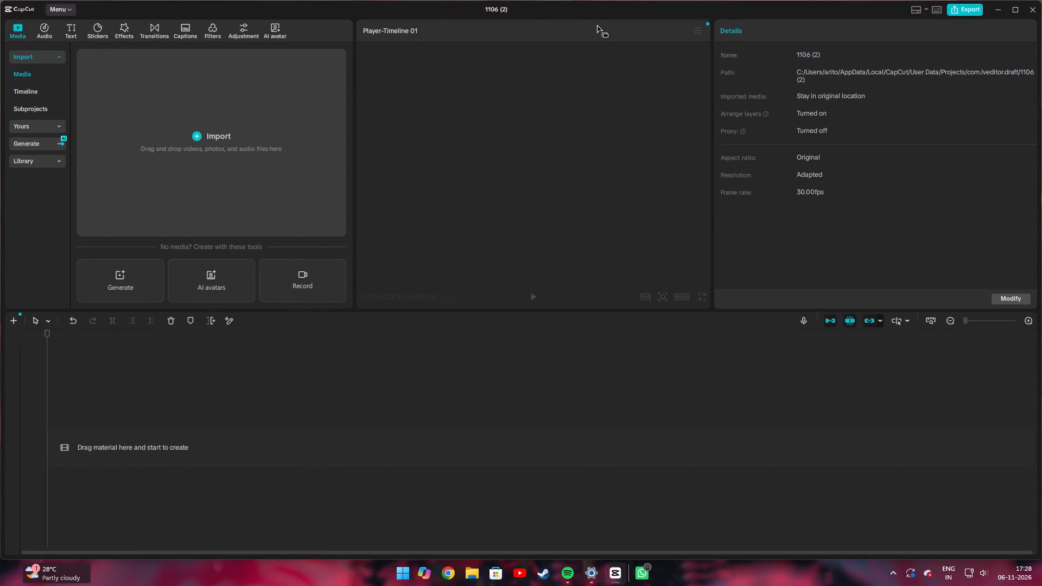
Close the empty 1106 (2) project and return to the CapCut home screen.
left_click(923, 10)
left_click(924, 8)
left_click(1029, 8)
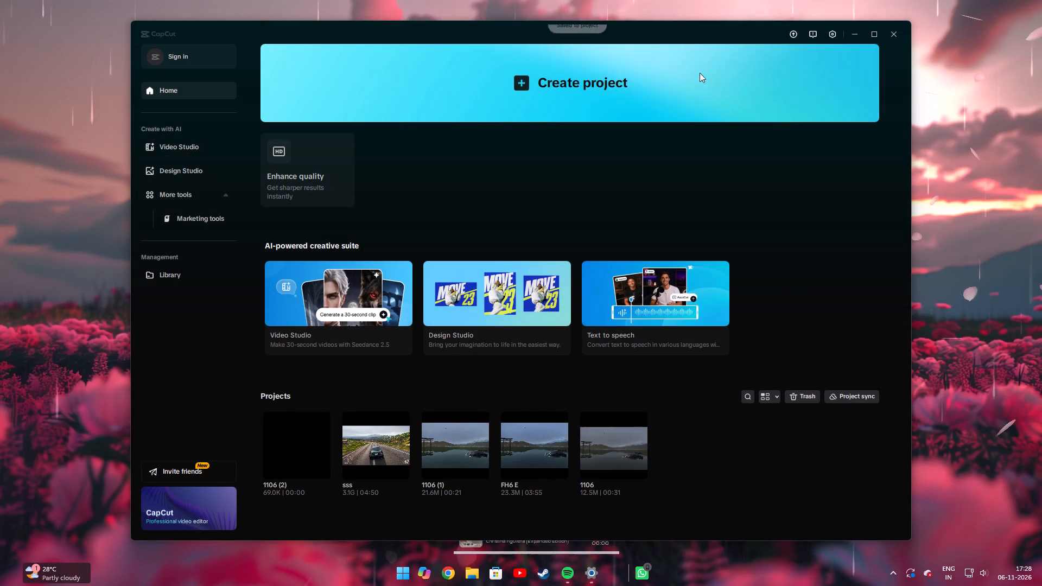
Show the hidden system tray icons.
left_click(892, 570)
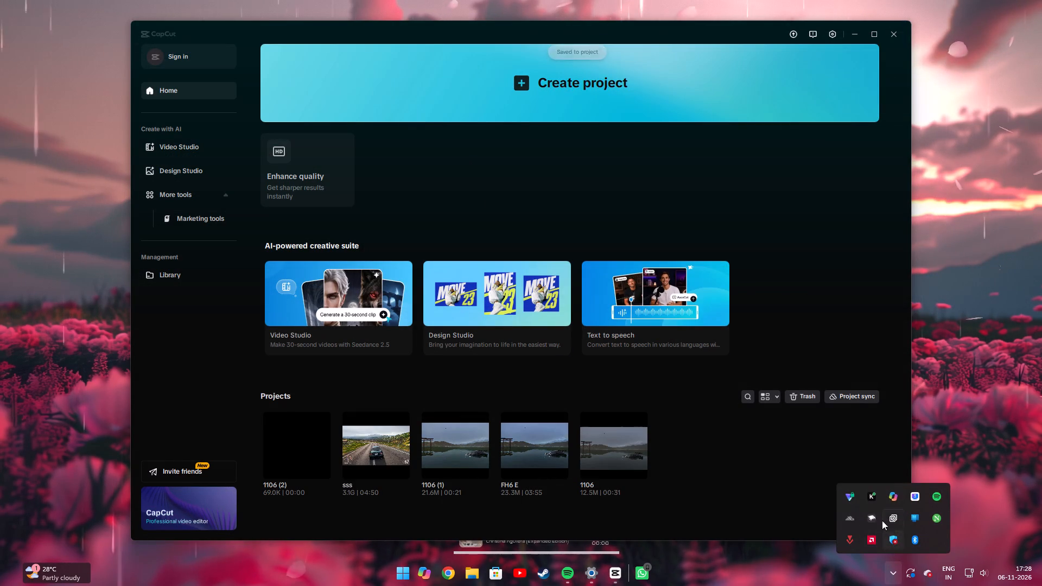
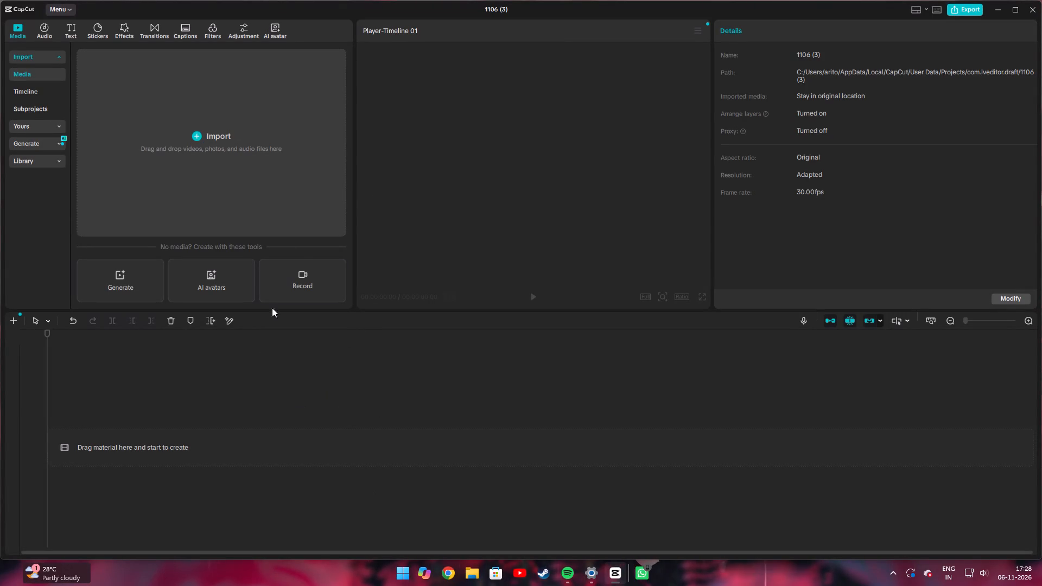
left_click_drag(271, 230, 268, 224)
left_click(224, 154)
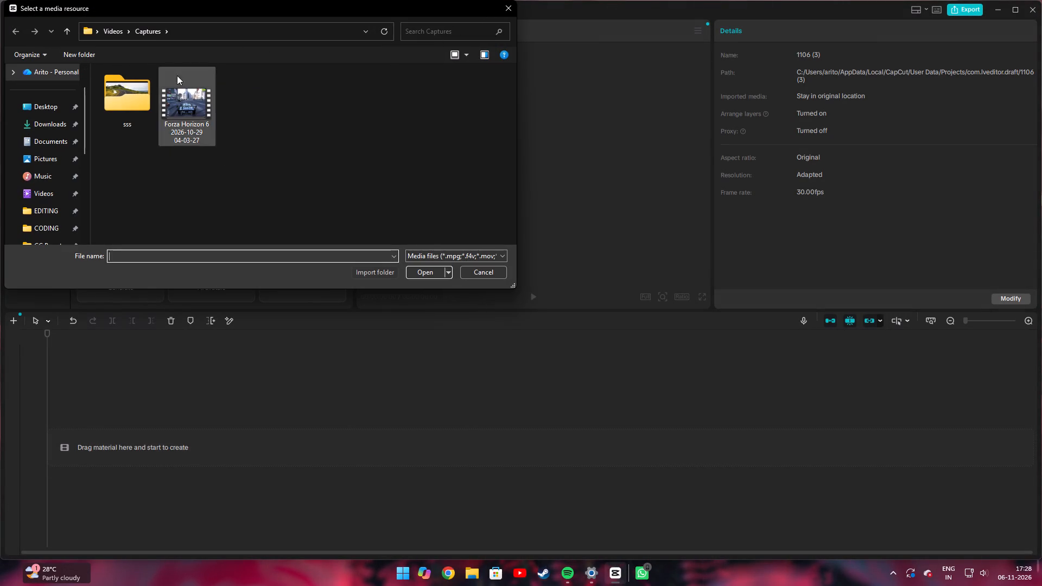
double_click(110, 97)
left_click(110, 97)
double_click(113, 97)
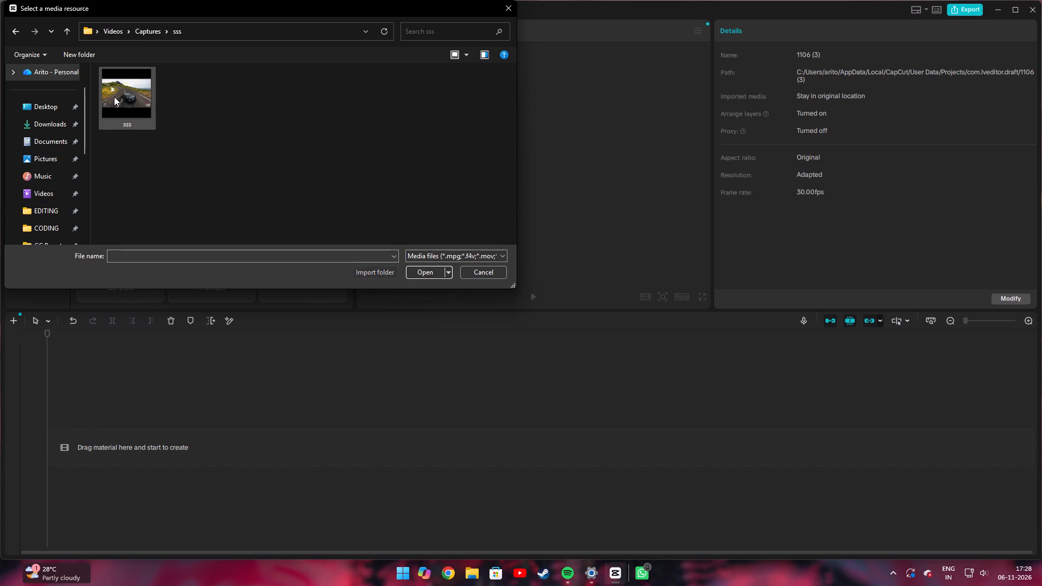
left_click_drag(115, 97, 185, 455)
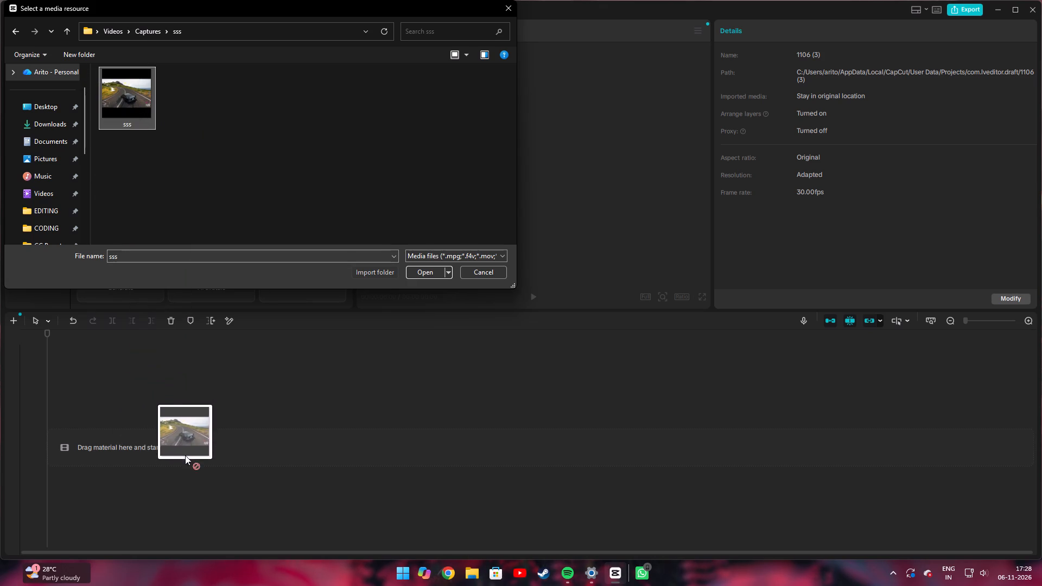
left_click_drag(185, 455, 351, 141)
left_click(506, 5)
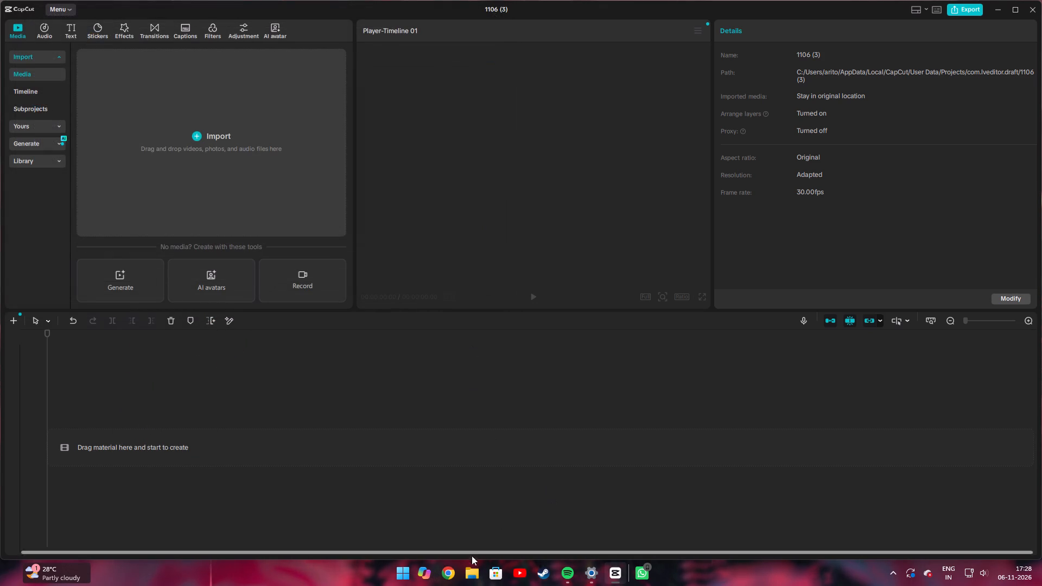
Bring the sss video from the Videos > Captures > sss folder in File Explorer onto the CapCut timeline.
left_click(469, 564)
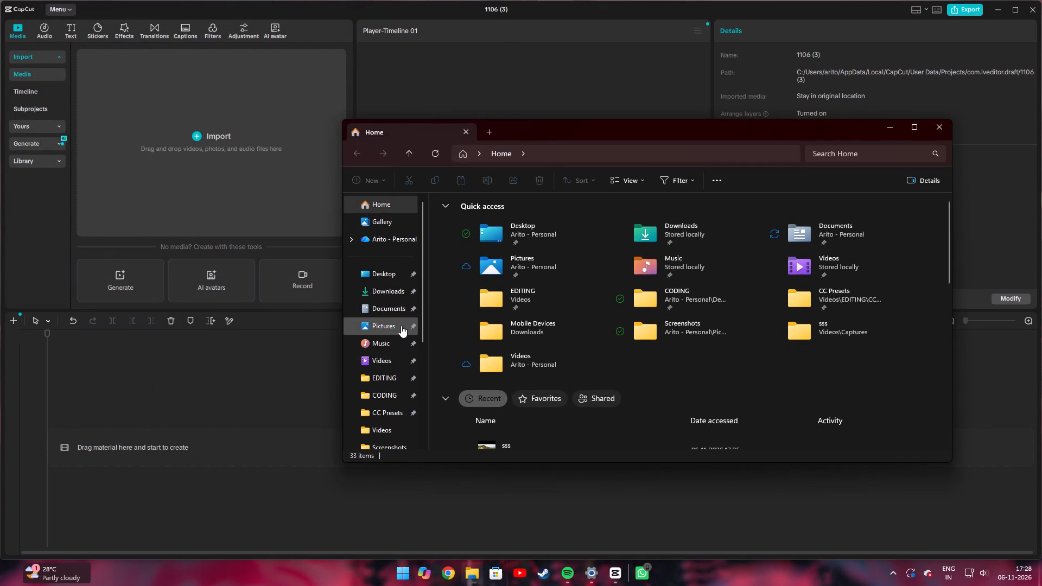
left_click(397, 306)
left_click(392, 288)
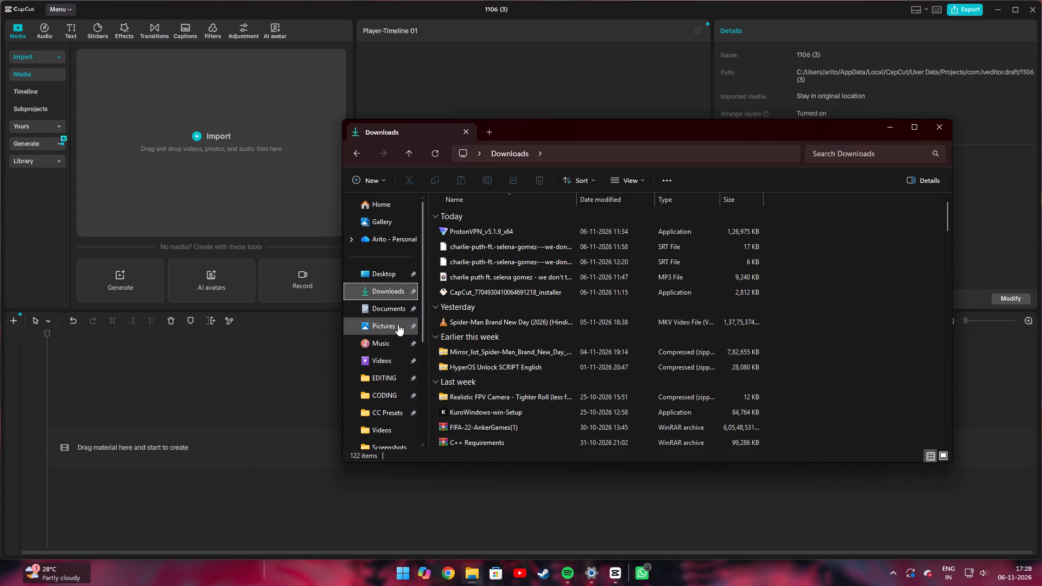
left_click(387, 362)
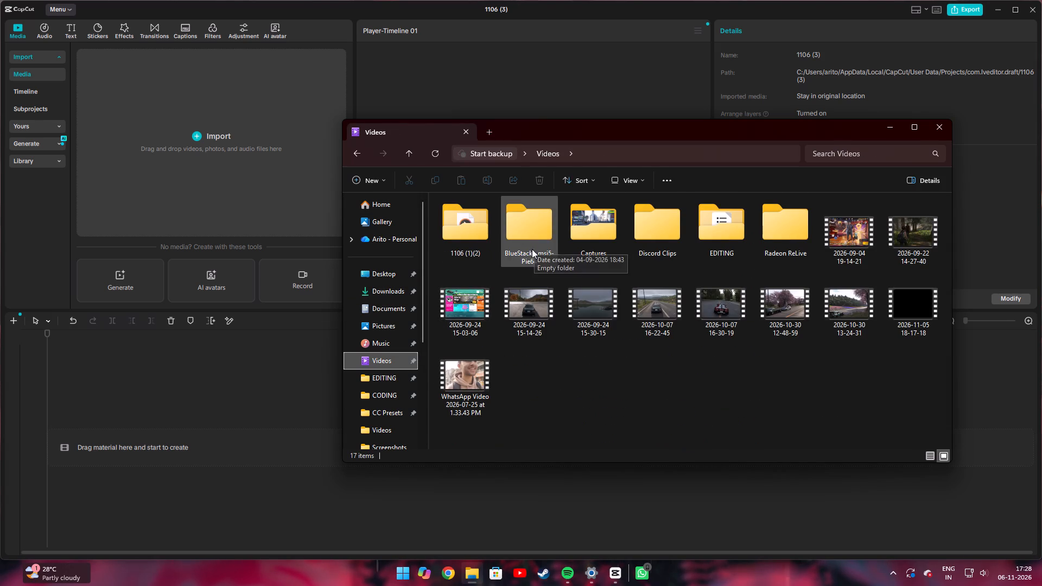
double_click(576, 244)
double_click(481, 230)
left_click_drag(481, 230, 173, 419)
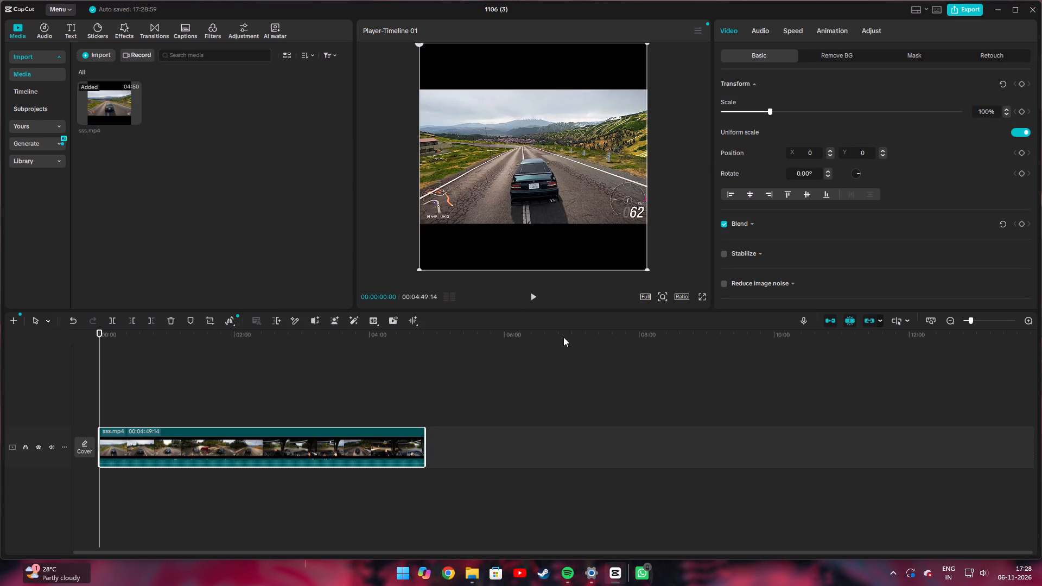
Play the sss clip from the start and look through its animation, speed, audio and video settings.
key("space")
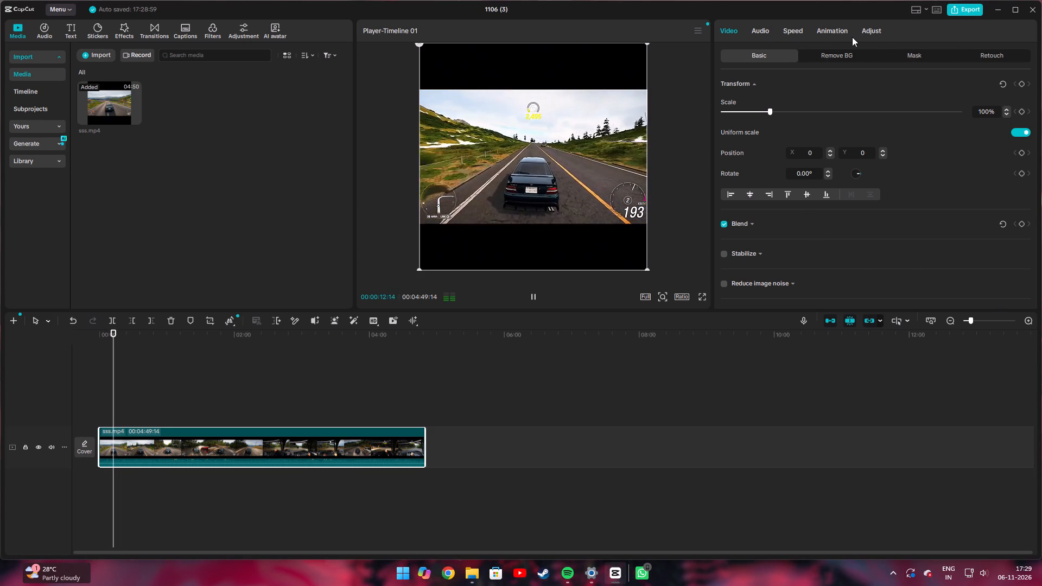
left_click(875, 29)
left_click(821, 26)
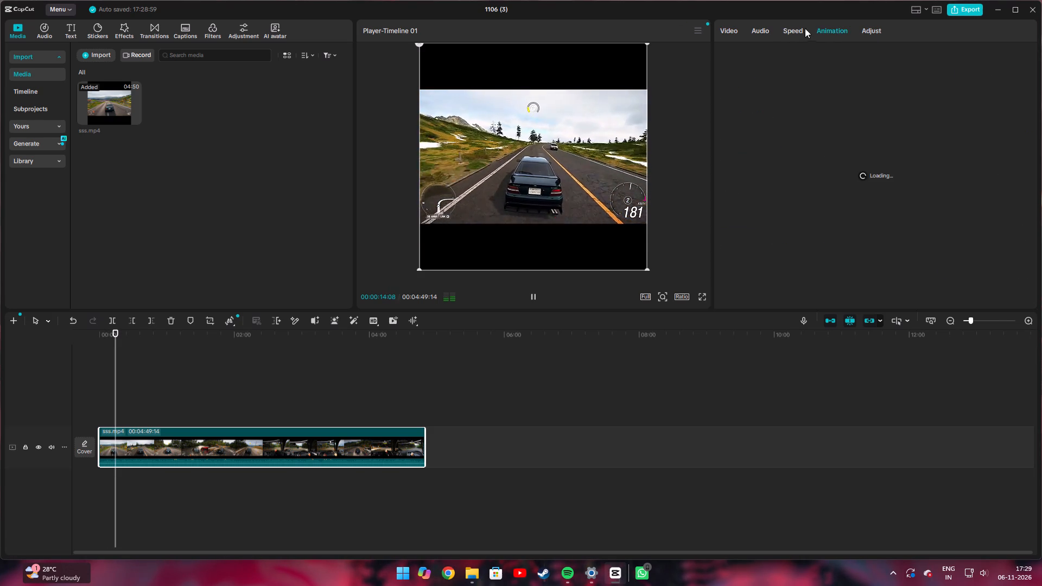
left_click(784, 29)
left_click(766, 31)
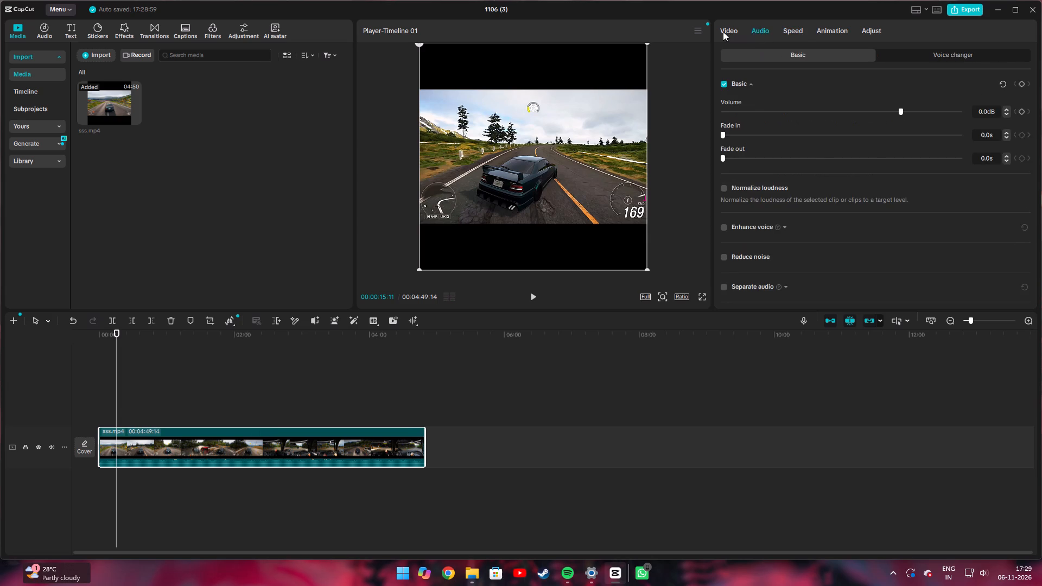
left_click(723, 31)
left_click(588, 216)
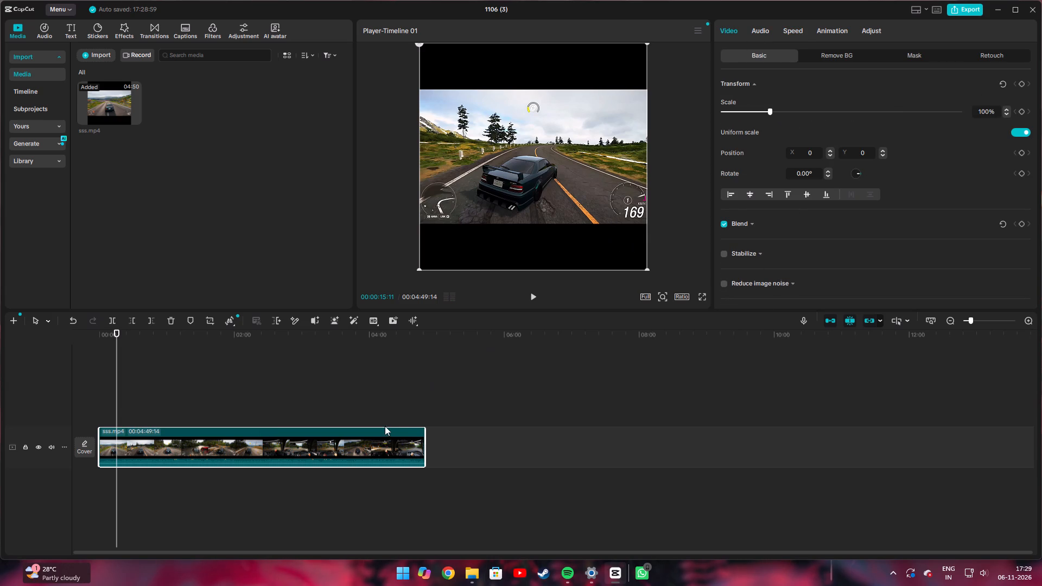
Set the project's frame rate to 60.00 fps and its aspect ratio to 1:1, and save the project settings.
left_click(384, 427)
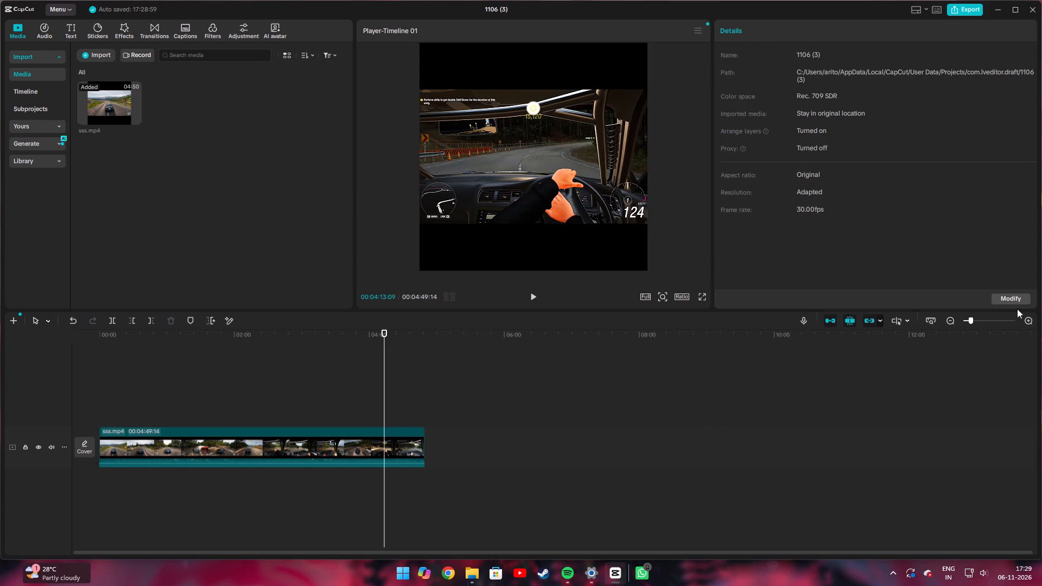
left_click(1017, 303)
left_click(569, 406)
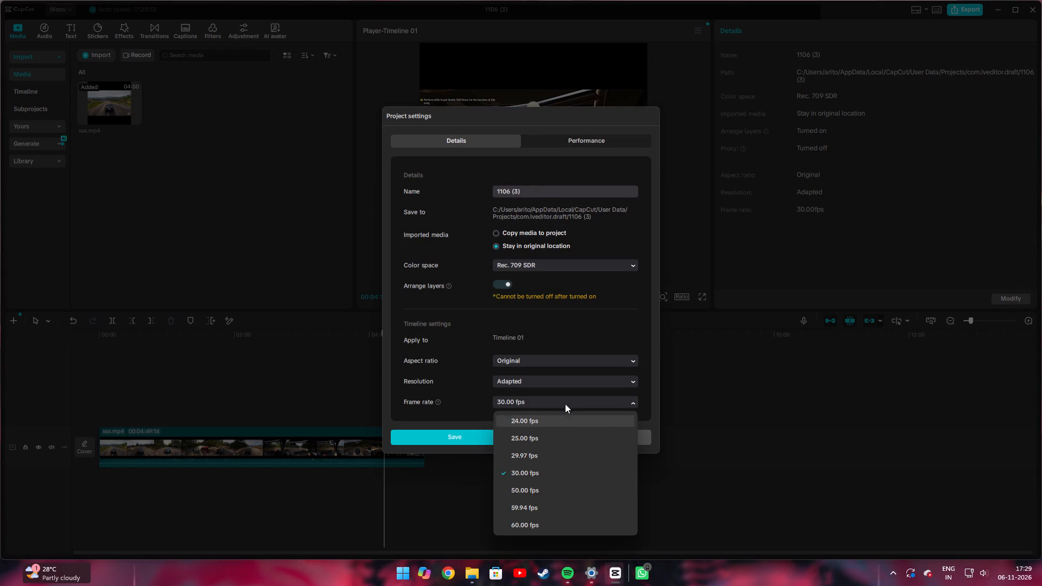
left_click(530, 527)
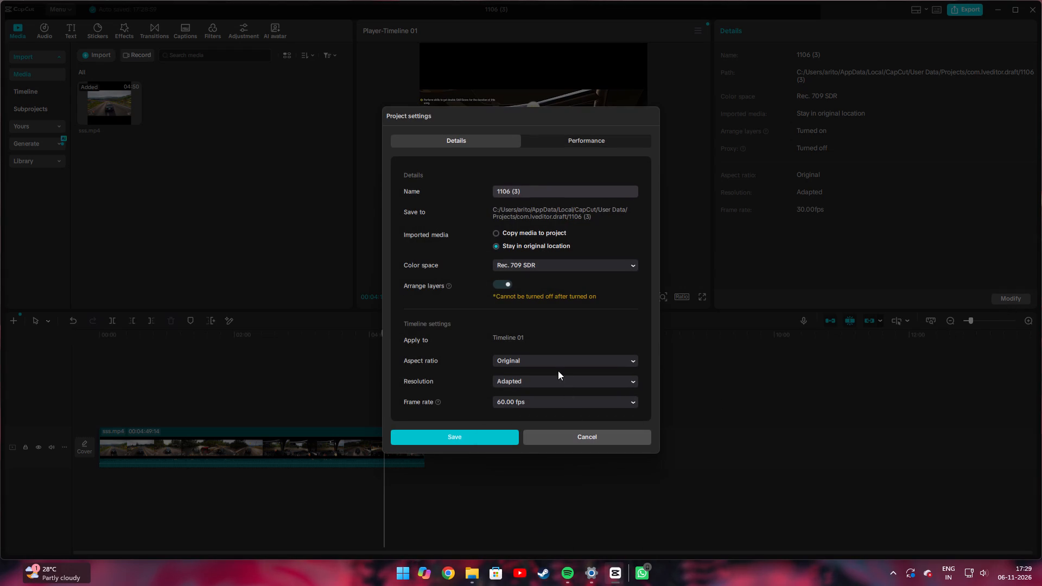
left_click(544, 365)
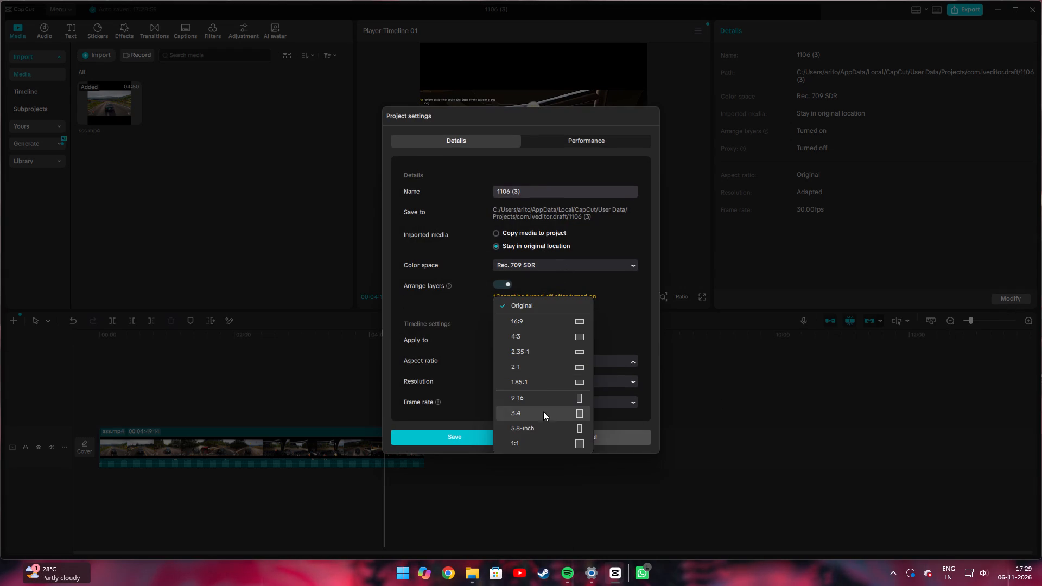
left_click(538, 445)
left_click(487, 434)
Review the clip's playback in the preview and at full screen, and return the playhead to the start.
key("space")
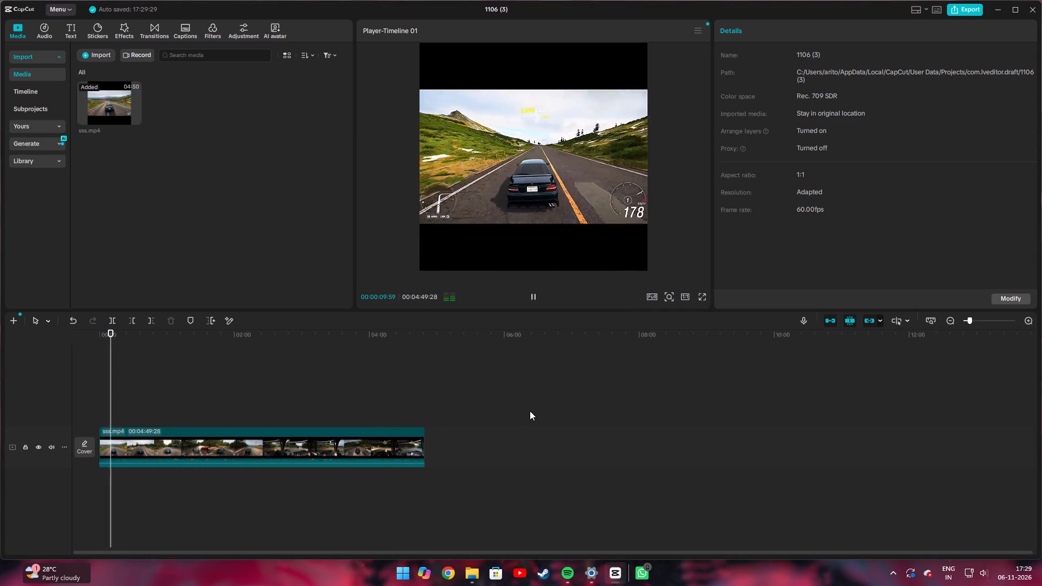
key("space")
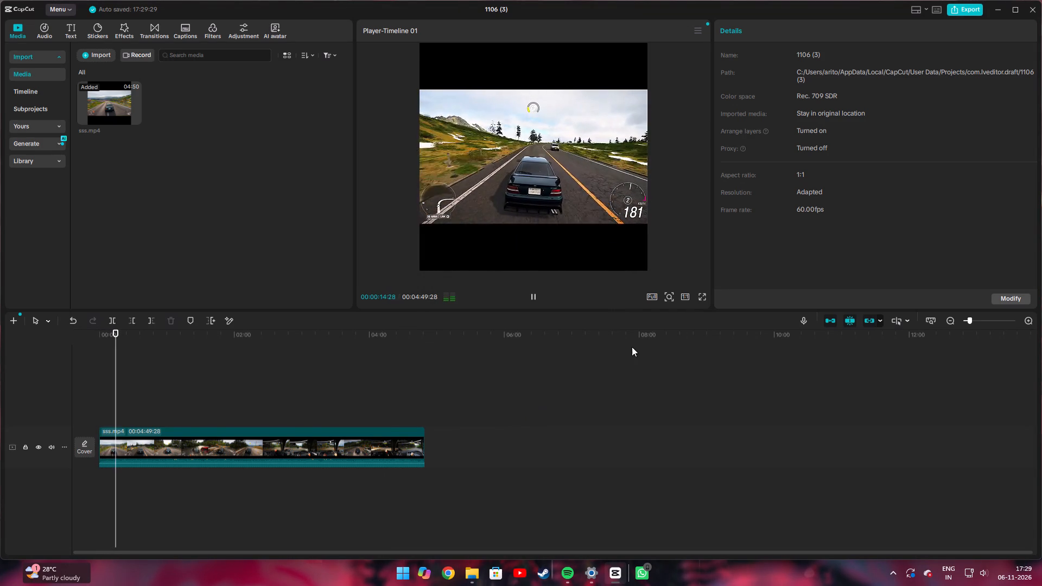
left_click(698, 300)
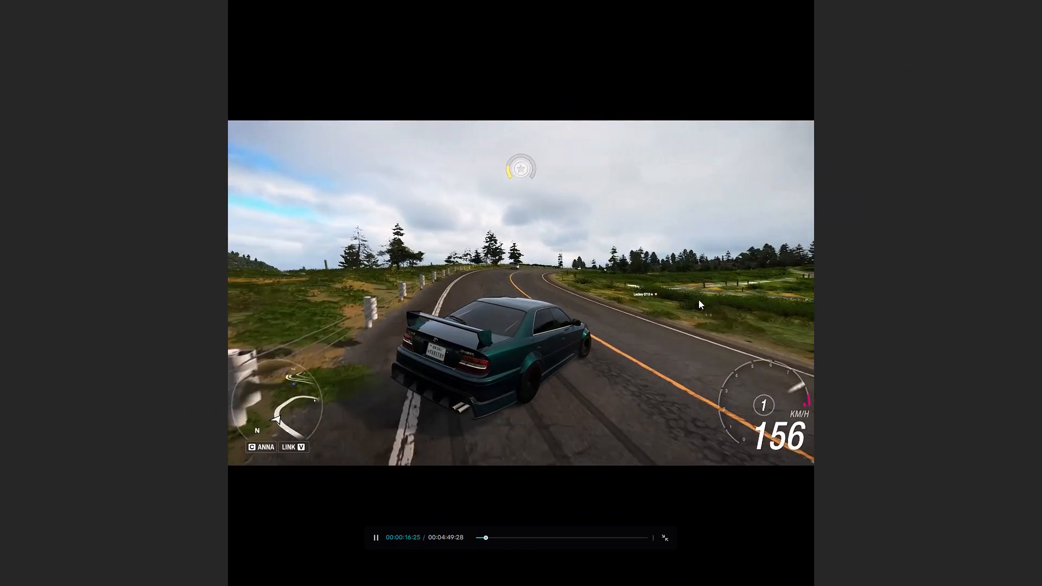
key("Escape")
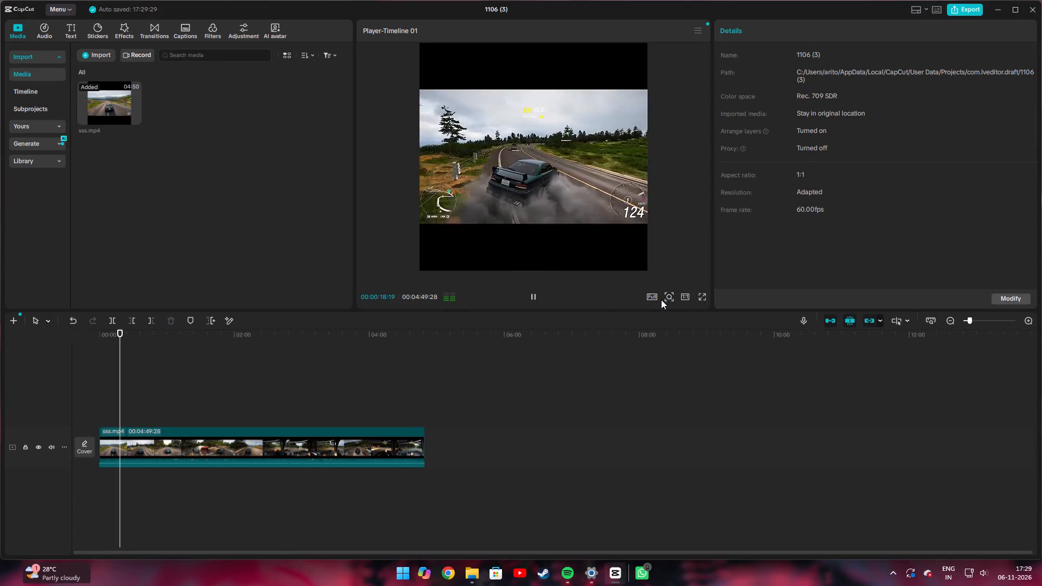
key("space")
key("space")
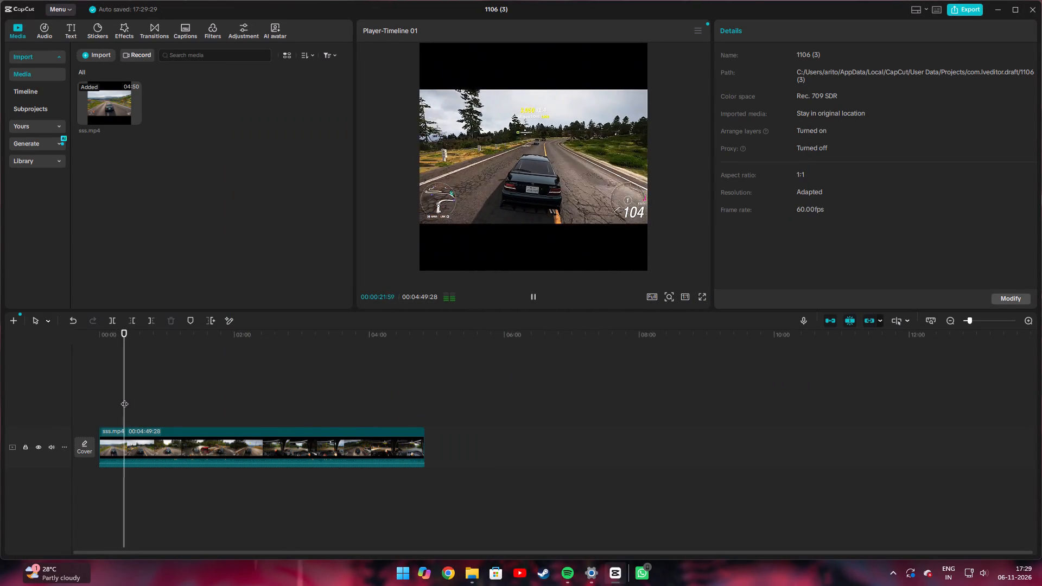
left_click_drag(124, 398, 66, 395)
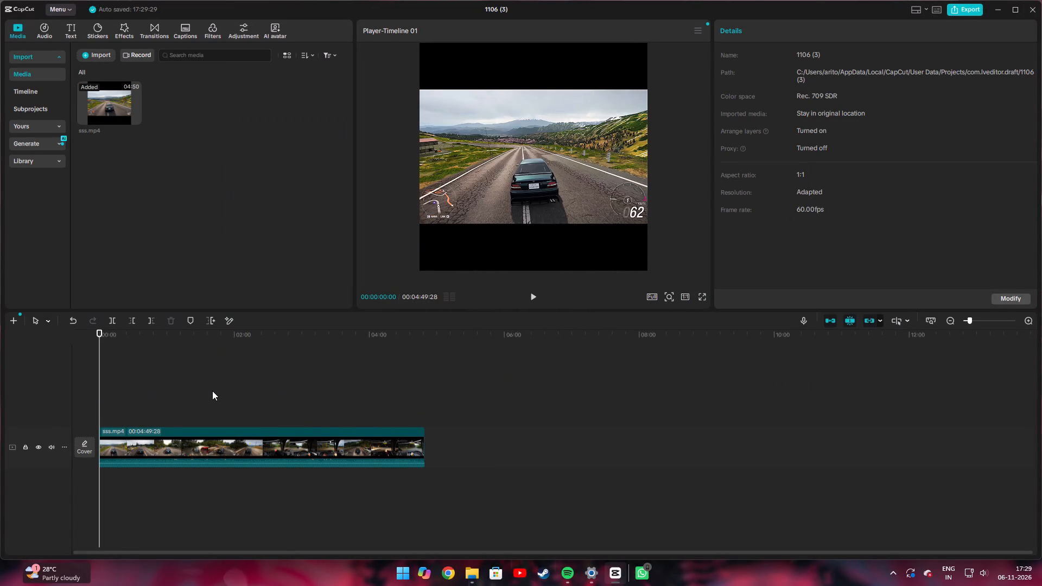
key("space")
key("space")
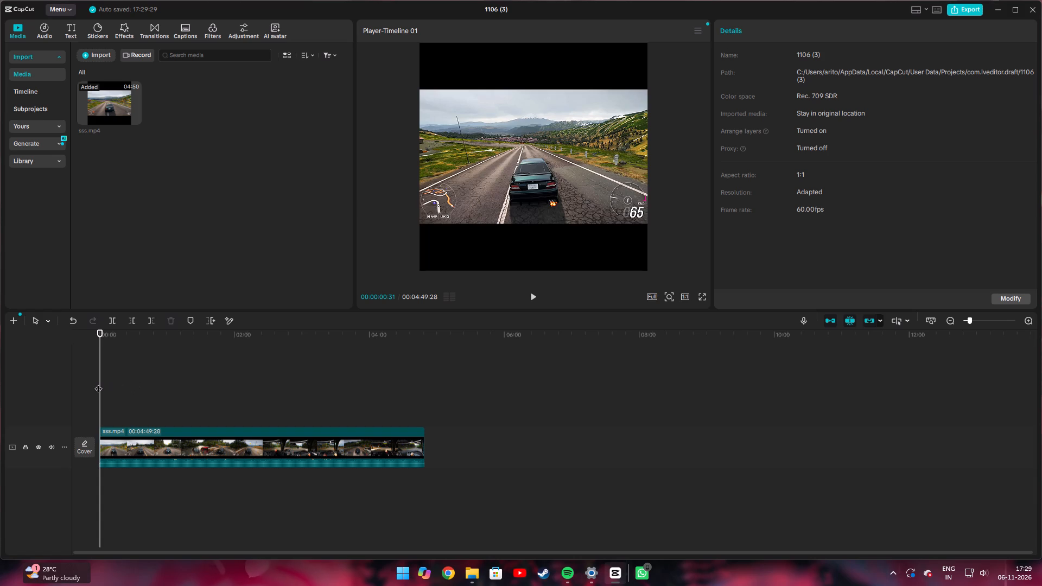
left_click_drag(98, 383, 86, 383)
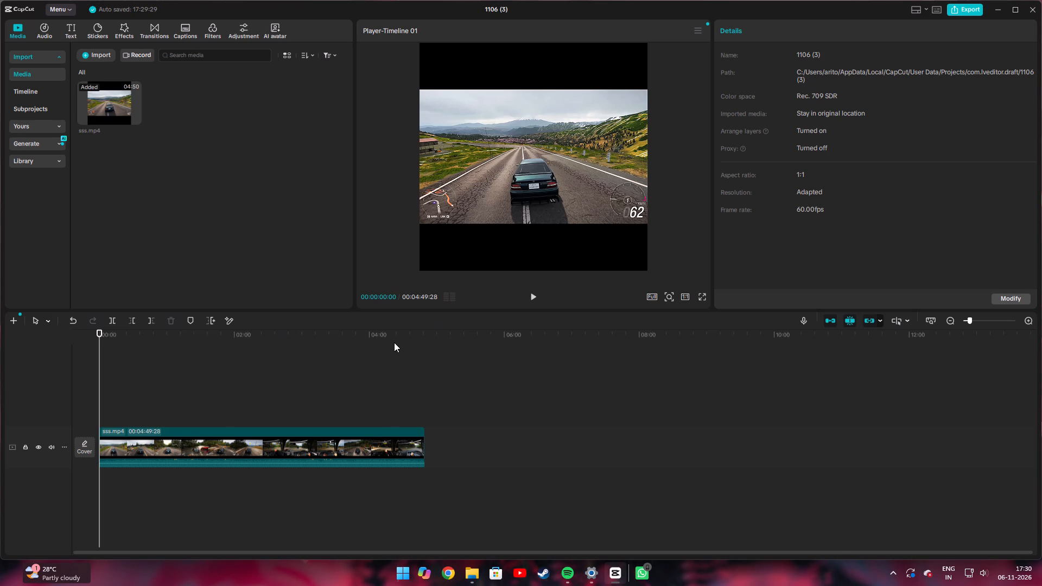
Close the 1106 (3) project, the CapCut home window and the sss folder window.
left_click(1035, 9)
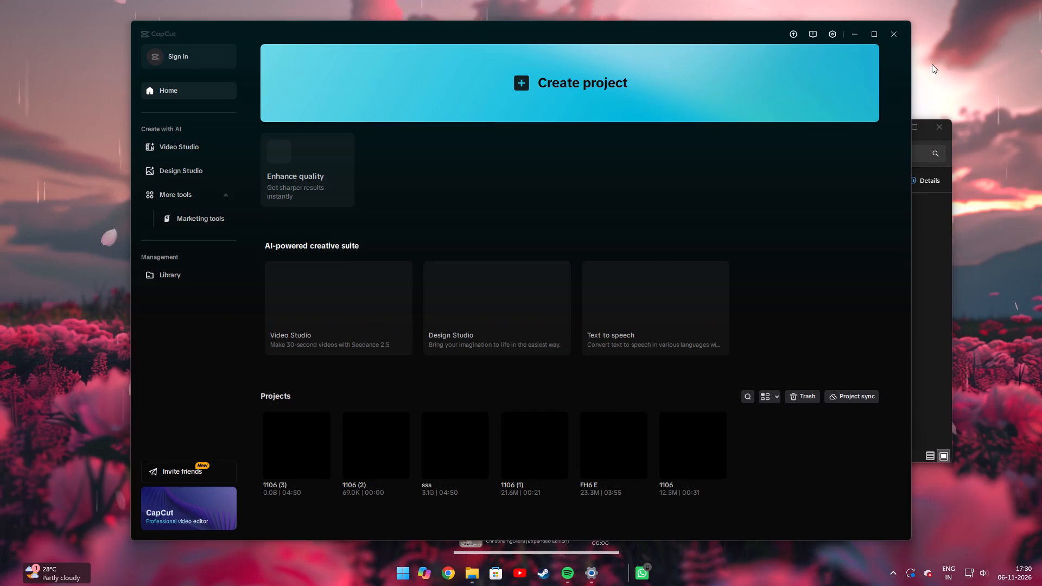
left_click(892, 32)
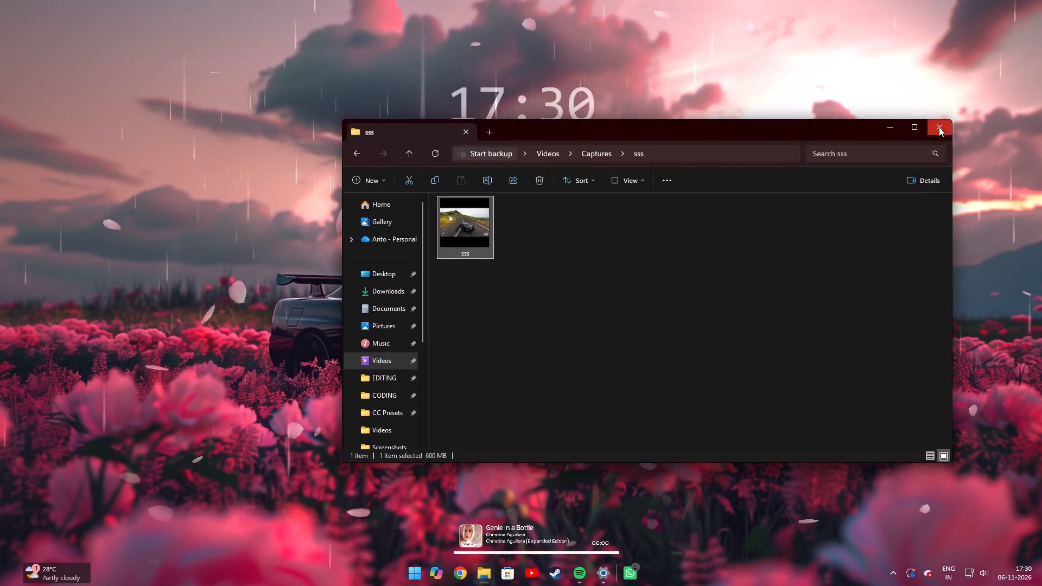
left_click(939, 127)
Disconnect Proton VPN from the system tray and dismiss its notification.
left_click(897, 575)
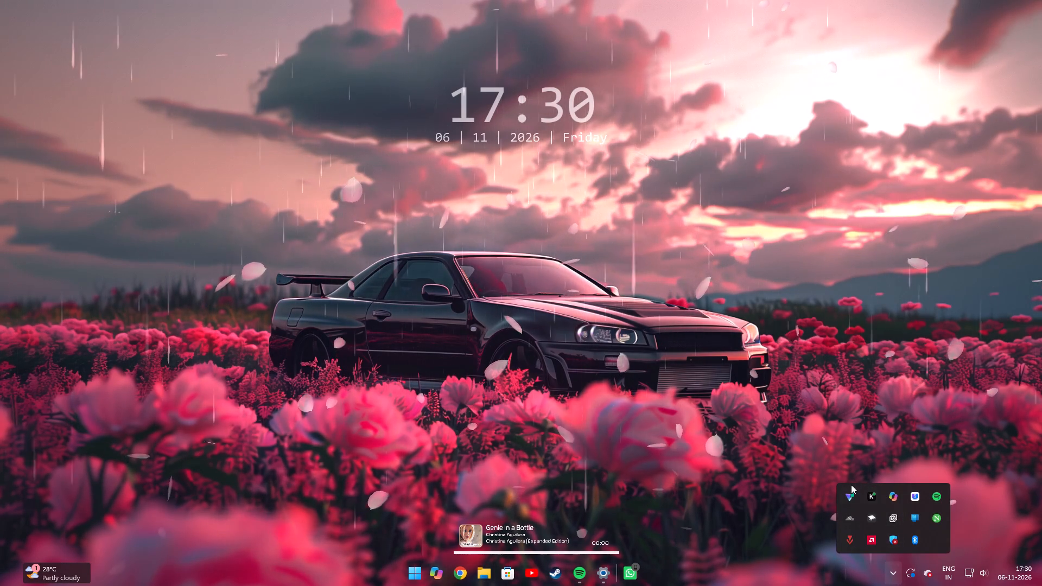
left_click(853, 495)
left_click(918, 384)
left_click(918, 398)
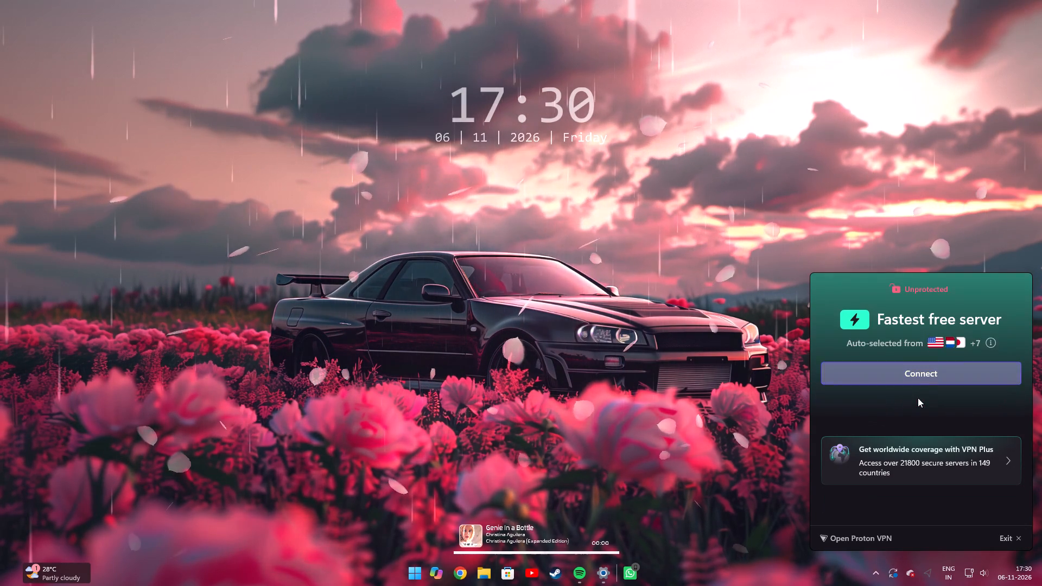
left_click(958, 228)
left_click(1018, 510)
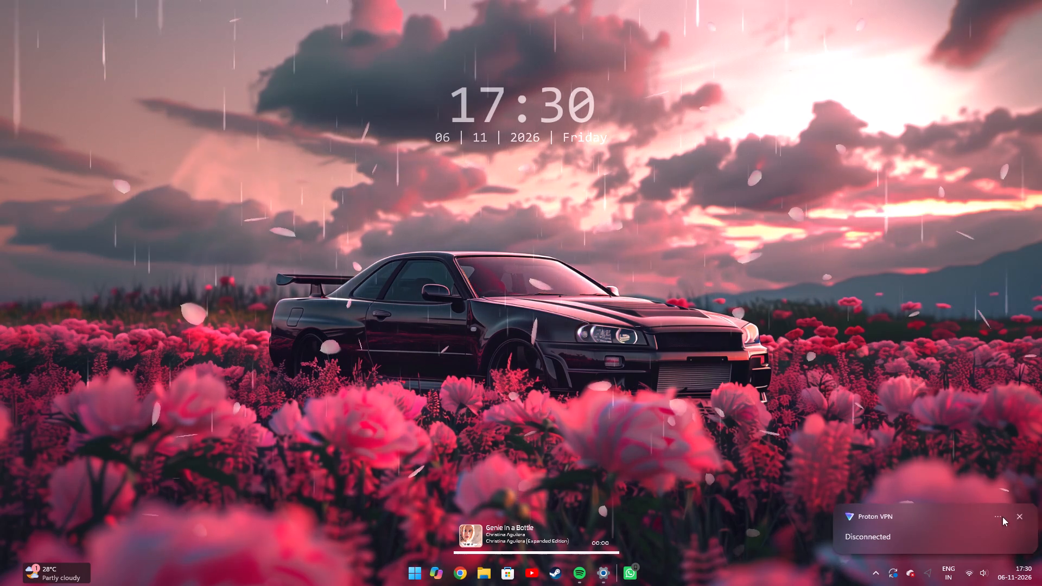
Resume Genie In a Bottle in Spotify, bring up the player window and minimize it.
left_click(586, 533)
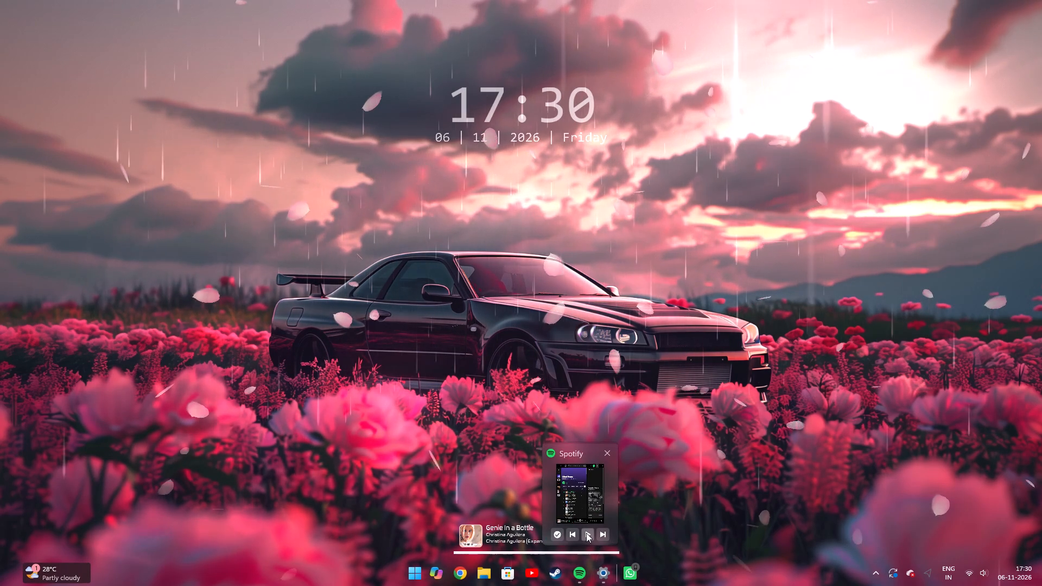
left_click(586, 501)
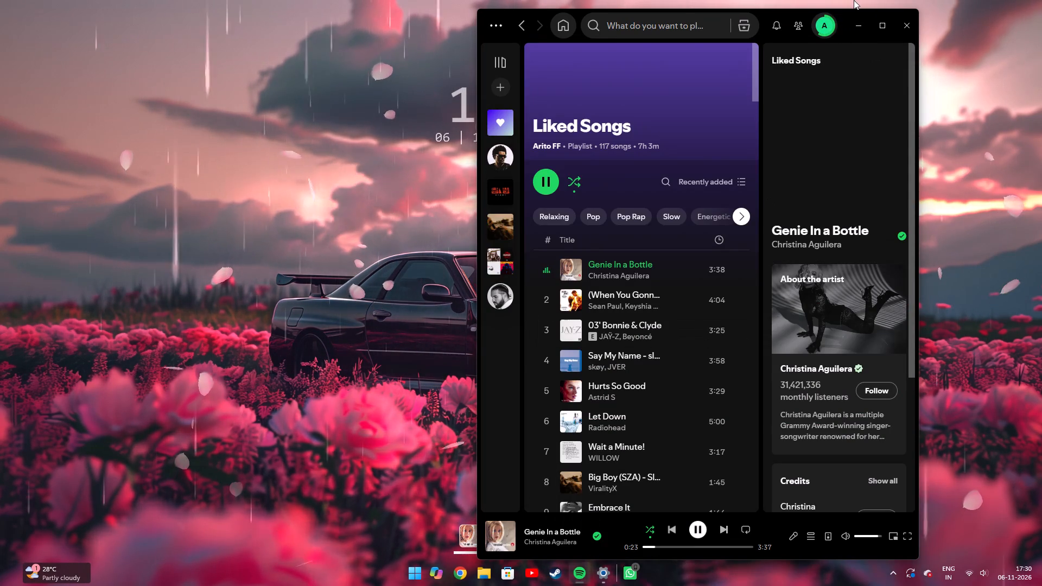
left_click(858, 18)
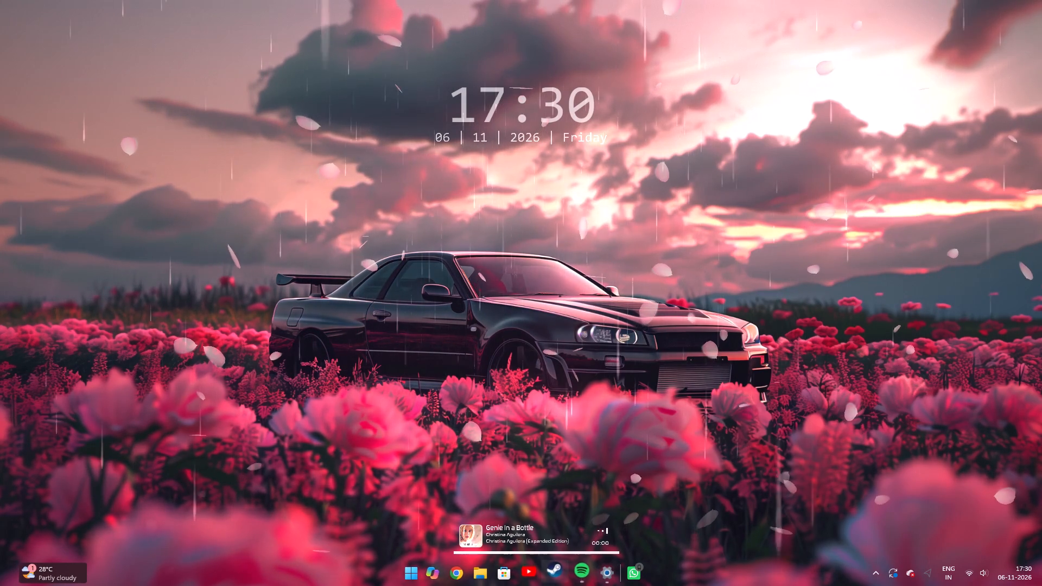
Launch Steam.
left_click(553, 577)
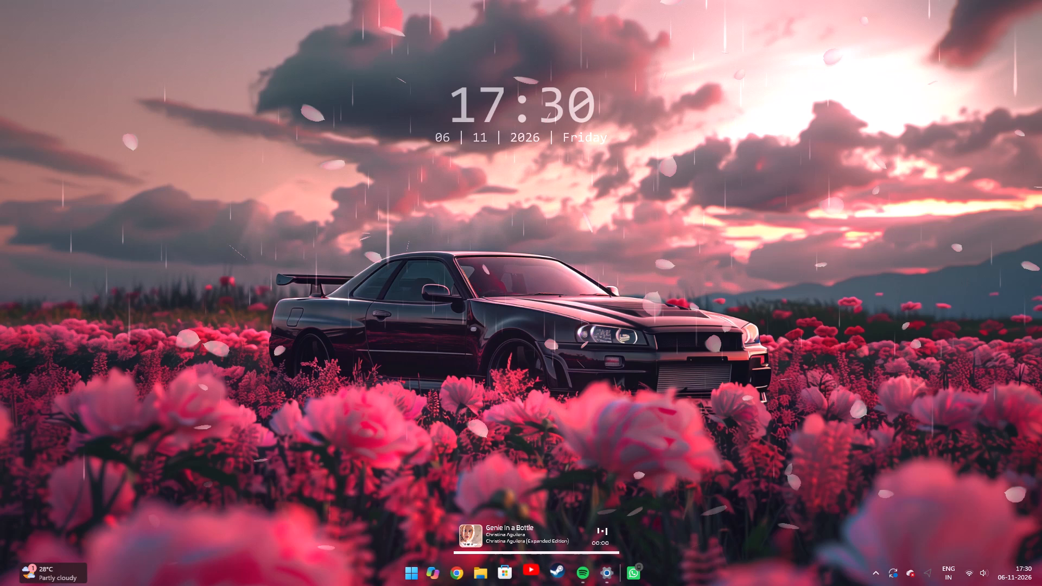
Look through the Videos folder in File Explorer and close the window.
left_click(476, 573)
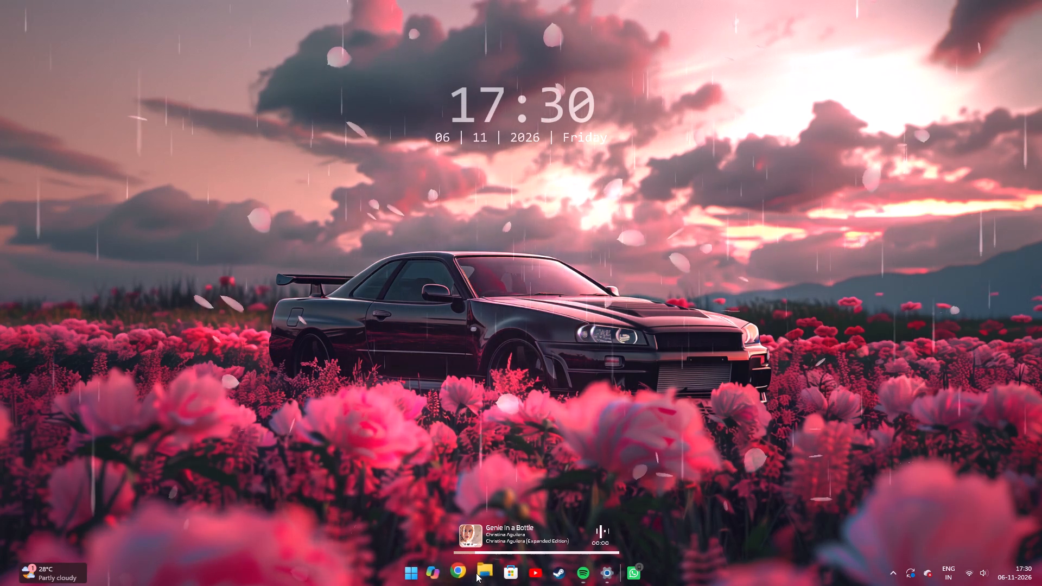
left_click_drag(397, 314, 394, 320)
left_click_drag(397, 335, 388, 347)
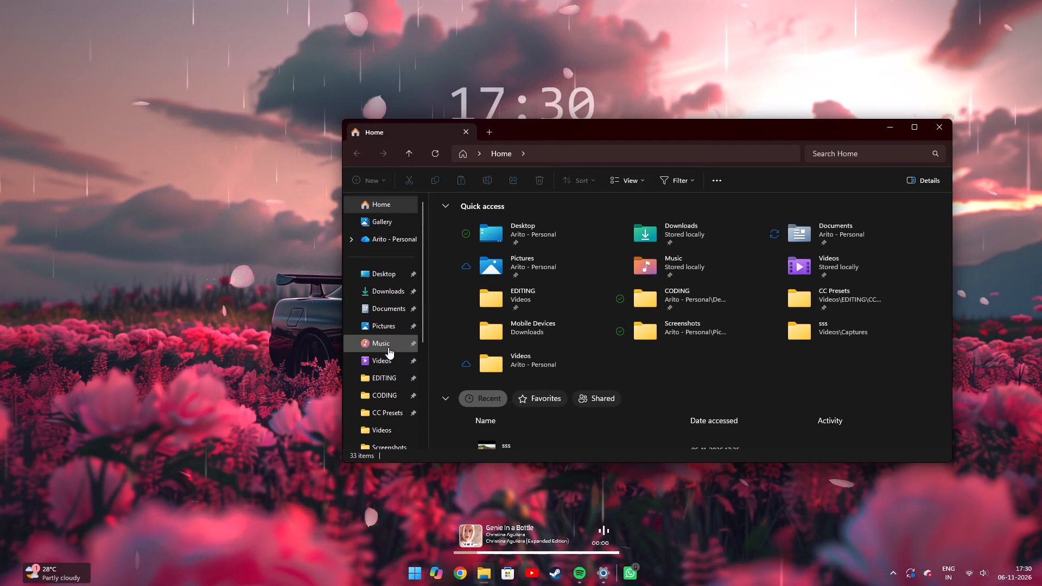
left_click_drag(388, 347, 396, 359)
left_click(392, 370)
left_click(393, 361)
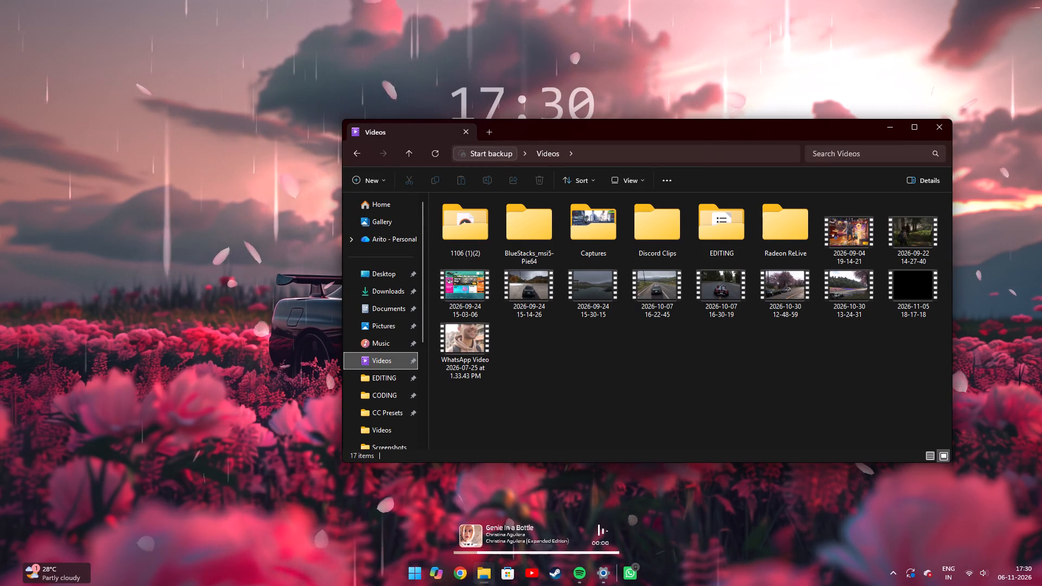
left_click(933, 124)
Reopen File Explorer and browse the wallpaper images in the Pictures folder.
left_click(472, 565)
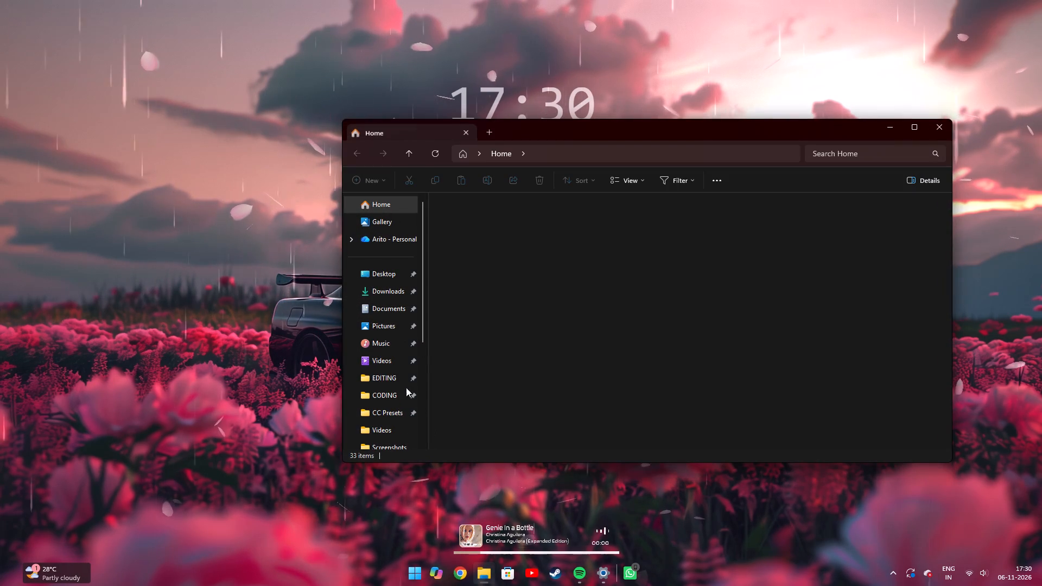
left_click_drag(383, 311, 384, 323)
left_click(385, 324)
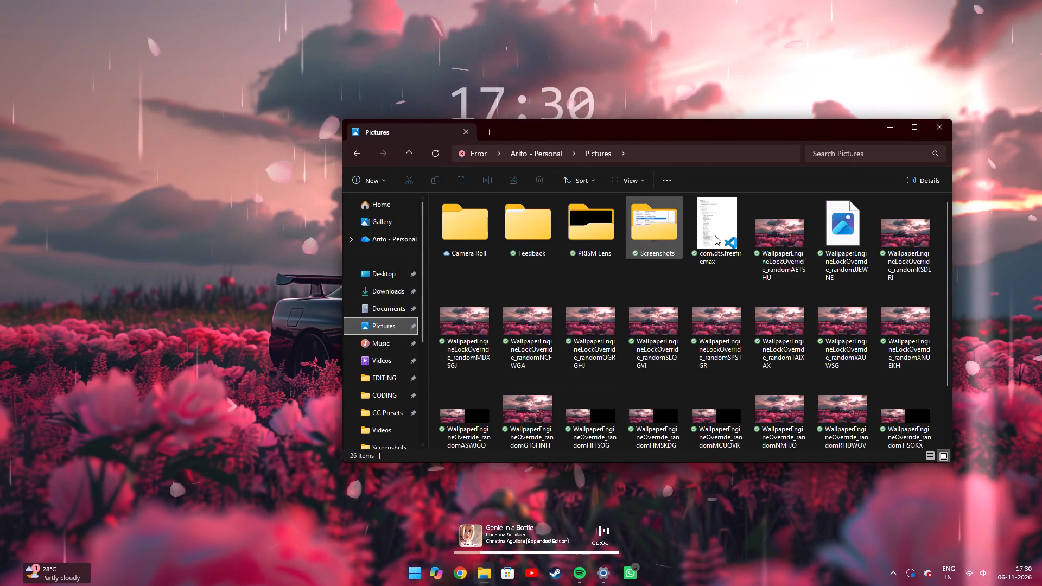
scroll(772, 254, "down", 4)
scroll(689, 315, "down", 1)
left_click_drag(464, 285, 776, 265)
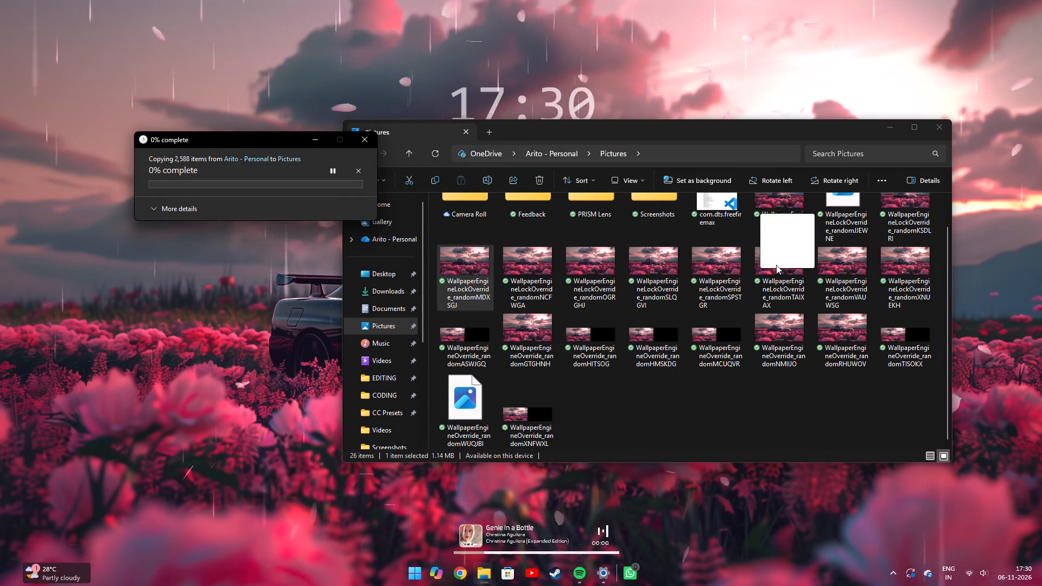
left_click_drag(776, 265, 615, 283)
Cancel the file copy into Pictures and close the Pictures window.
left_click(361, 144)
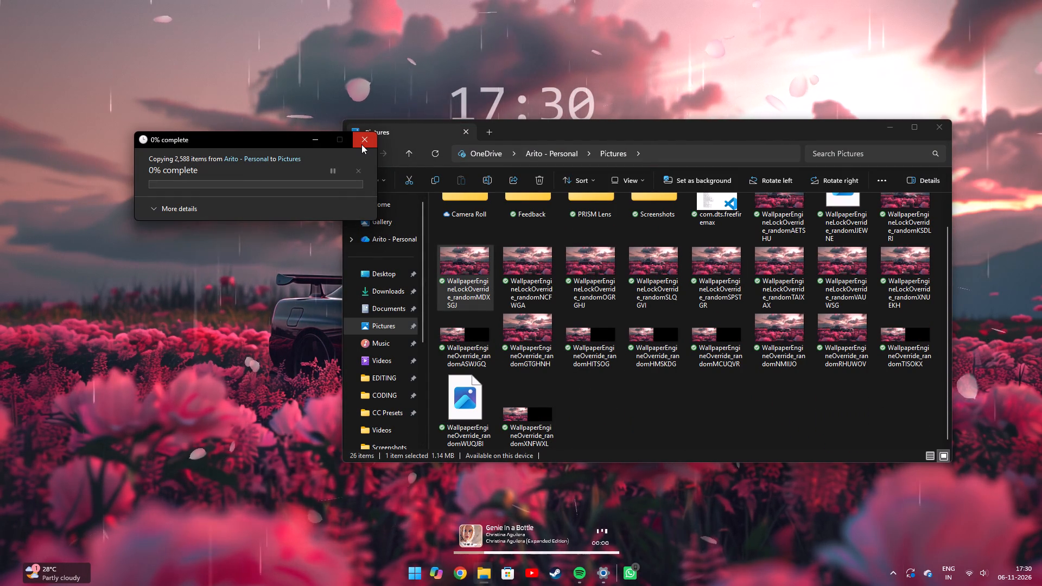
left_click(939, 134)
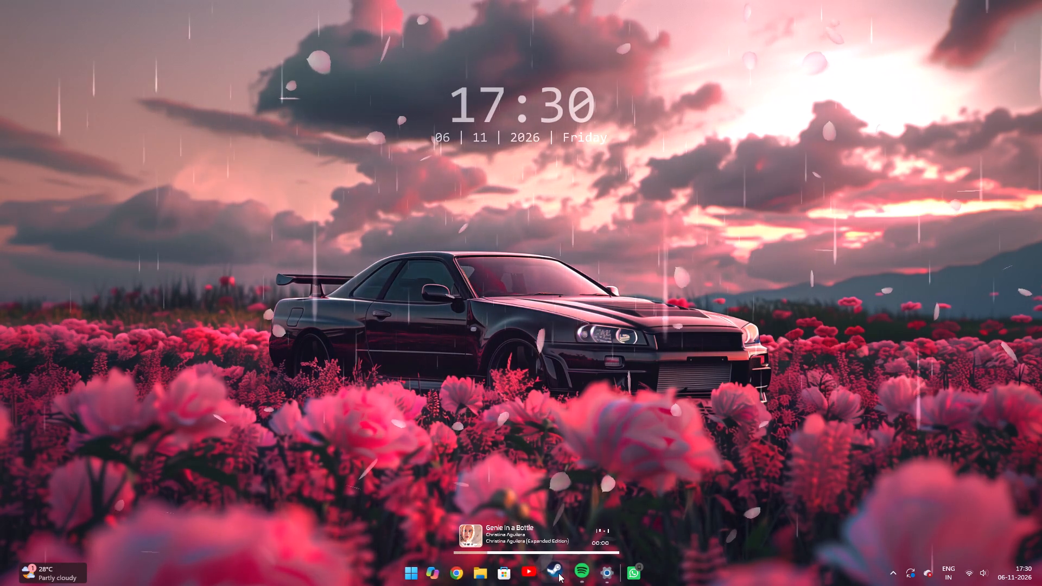
Launch PRISM Live Studio from the Other category of installed apps.
left_click(409, 563)
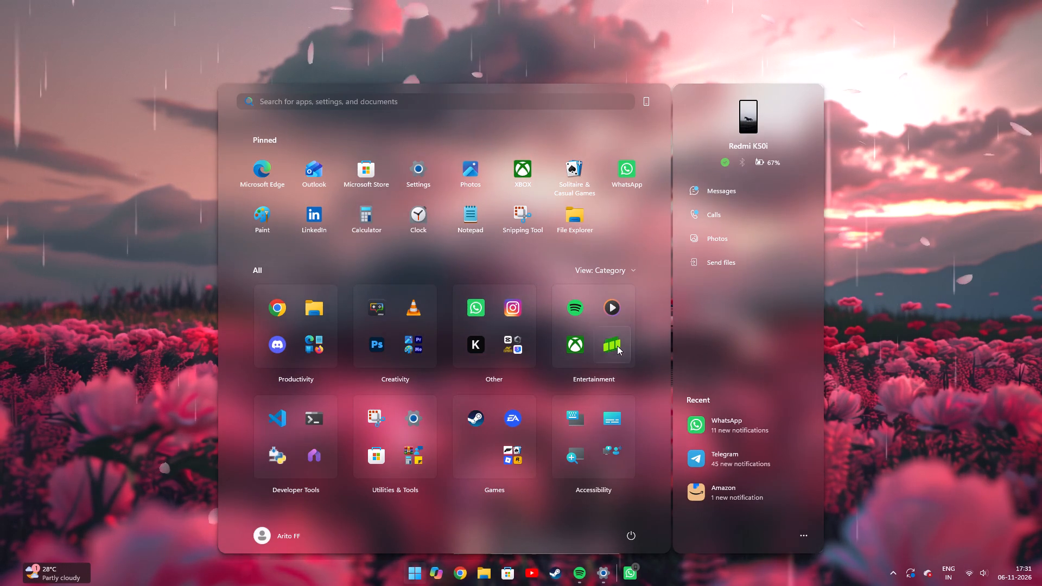
left_click(513, 342)
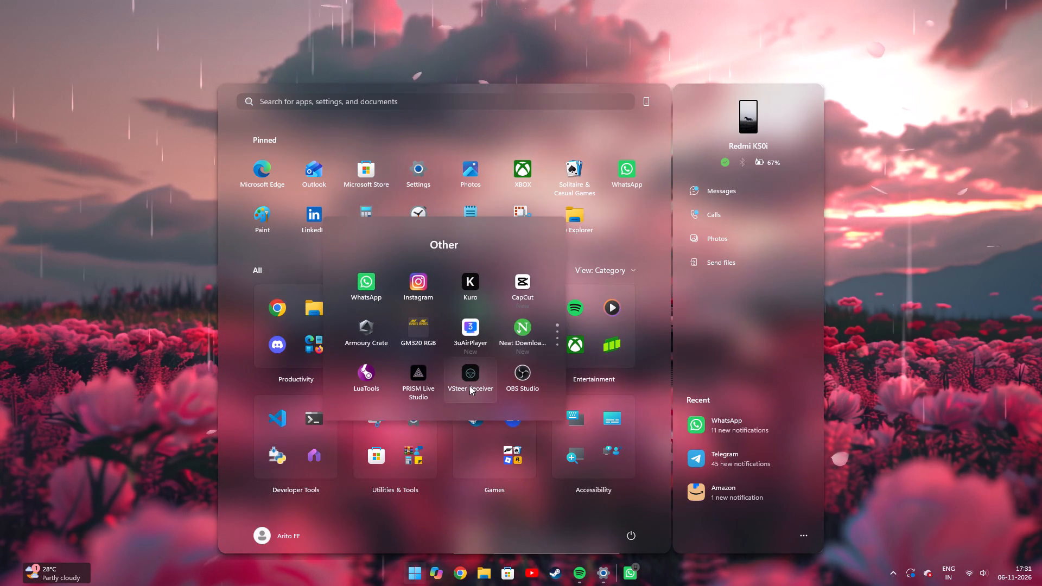
left_click(440, 385)
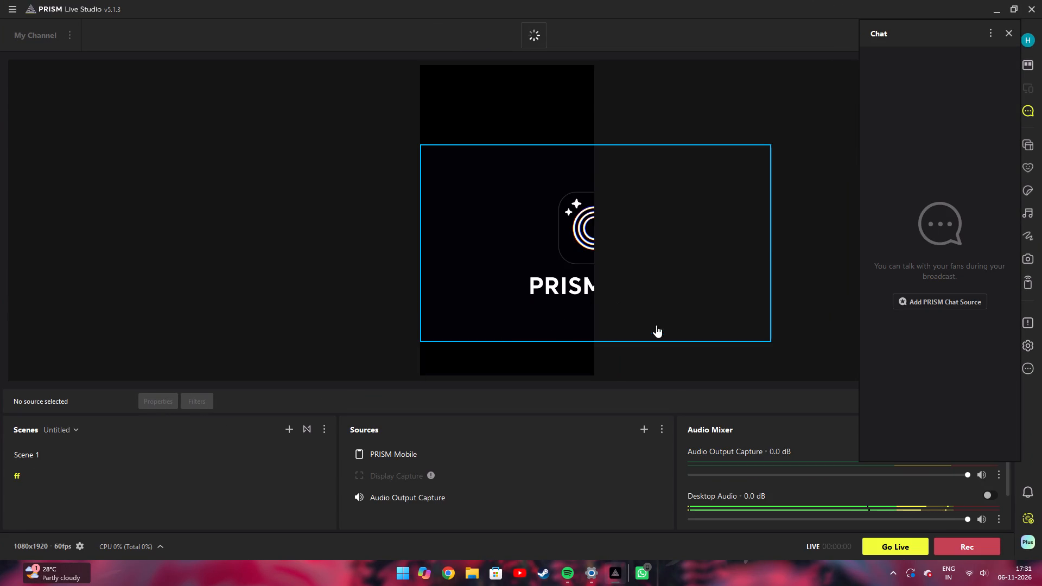
Move the PRISM Mobile source about 245 px from the canvas's left edge and 272 px from its top edge, postponing the software update.
left_click(639, 426)
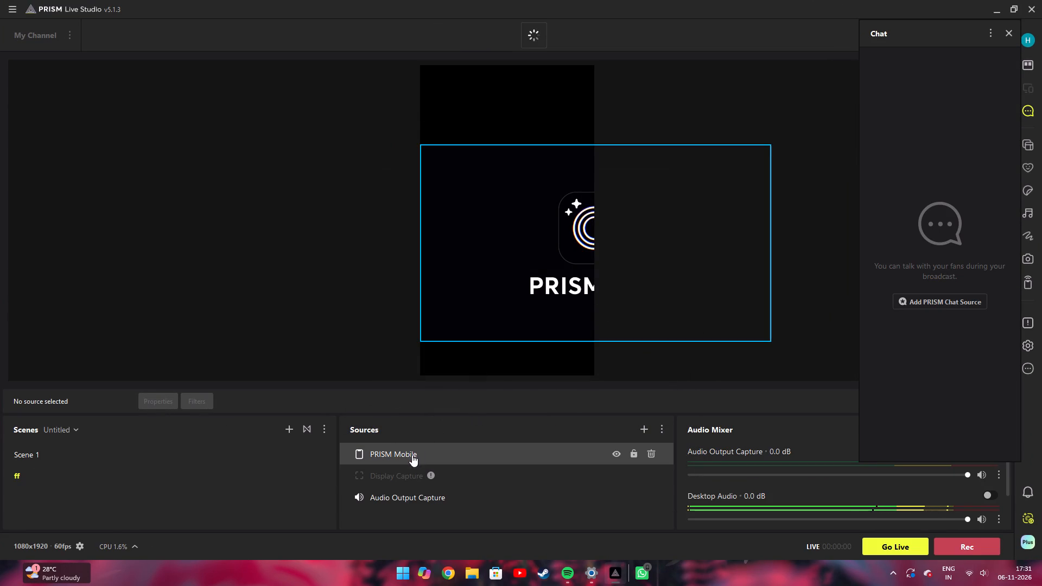
left_click_drag(545, 215, 494, 213)
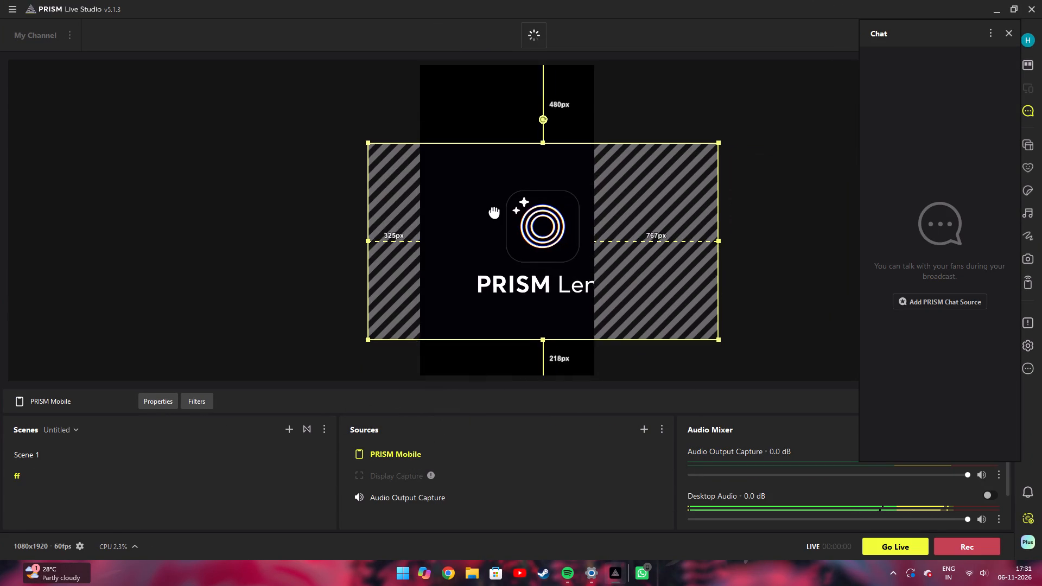
left_click_drag(494, 213, 494, 225)
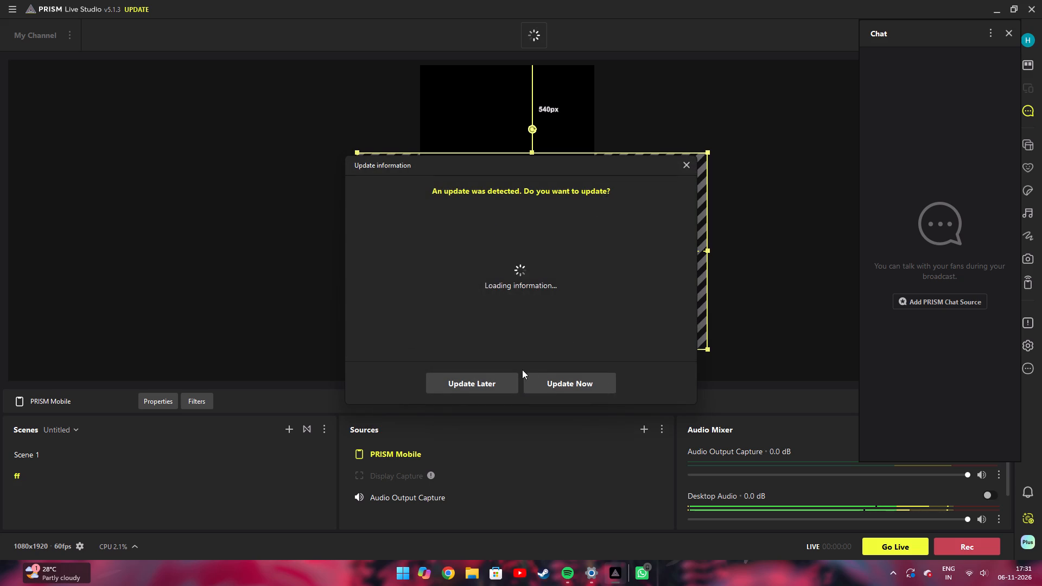
left_click(483, 381)
left_click(478, 378)
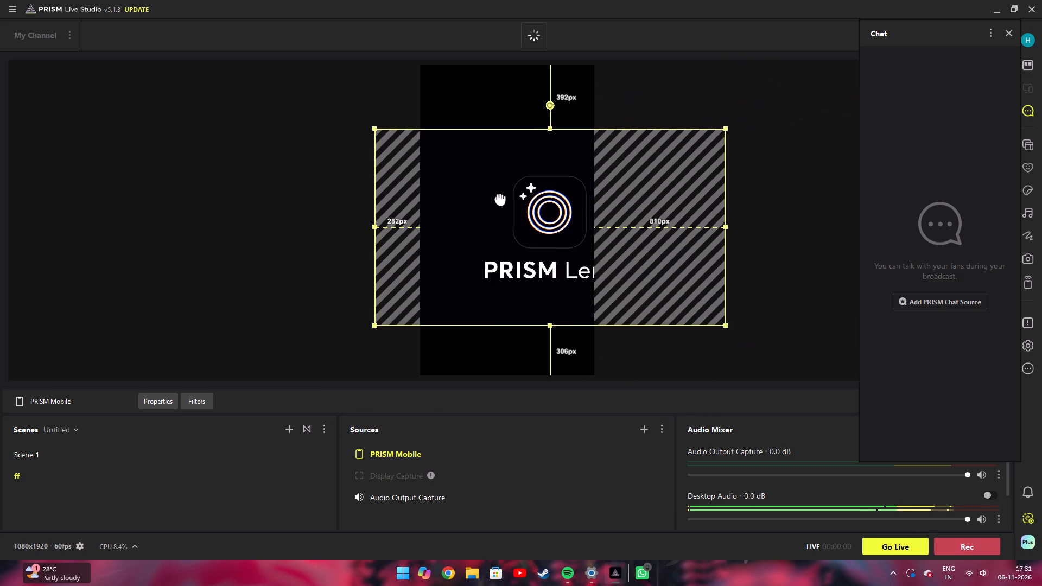
left_click_drag(512, 194, 585, 180)
right_click(449, 160)
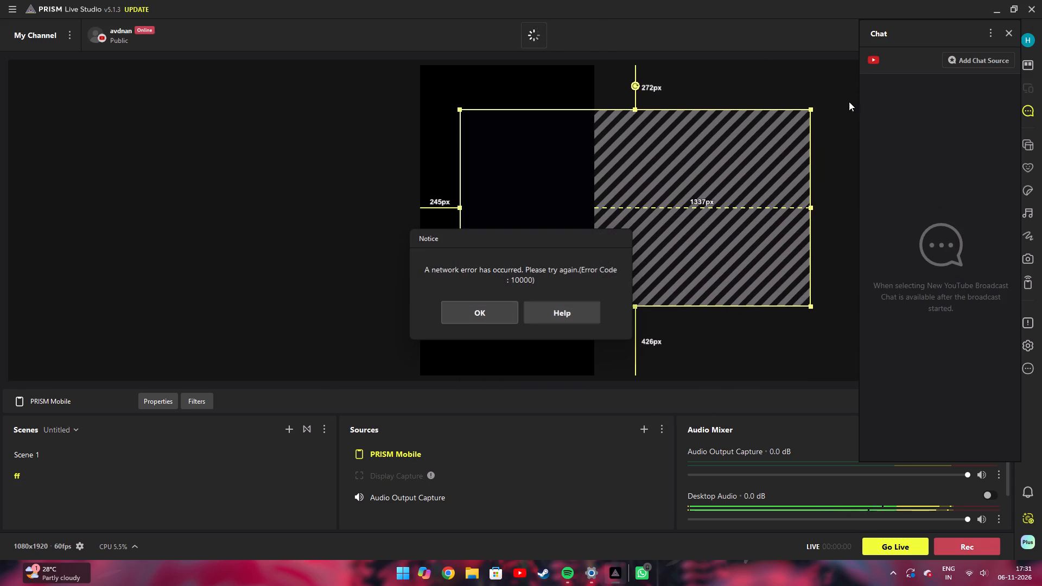
Close the PRISM Lens and PRISM Live Studio windows.
left_click(1031, 7)
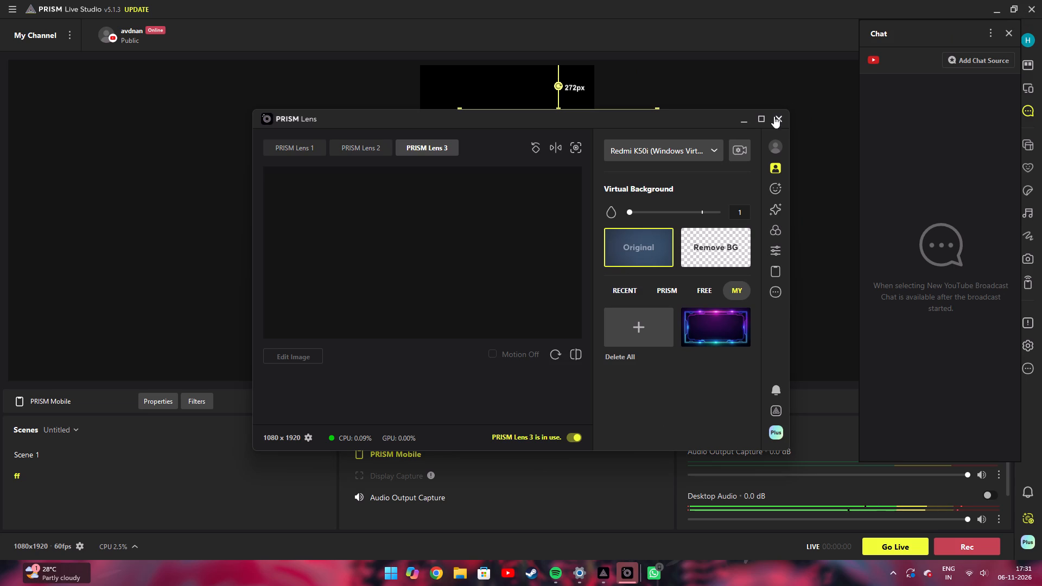
left_click(774, 116)
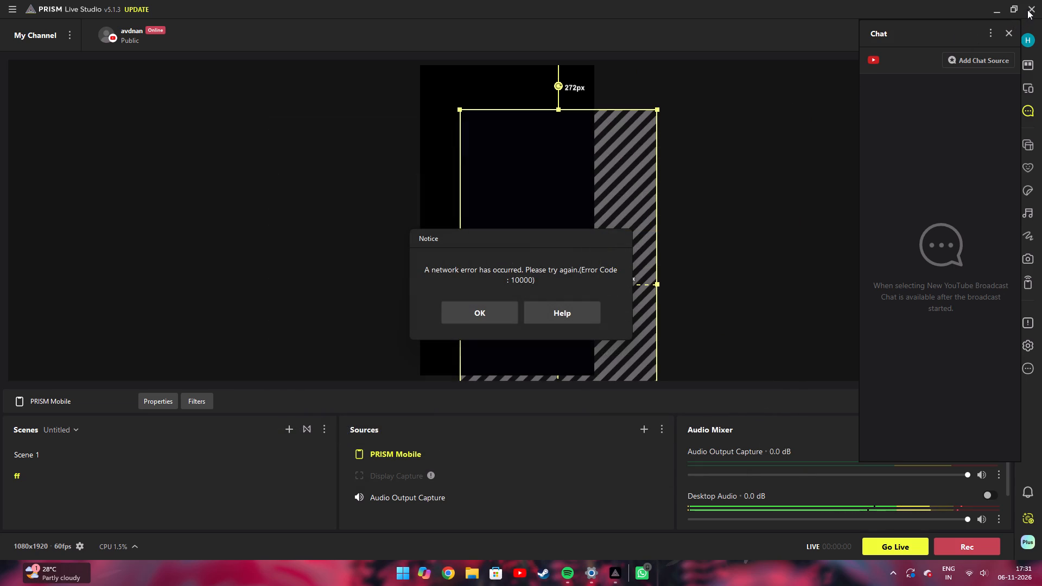